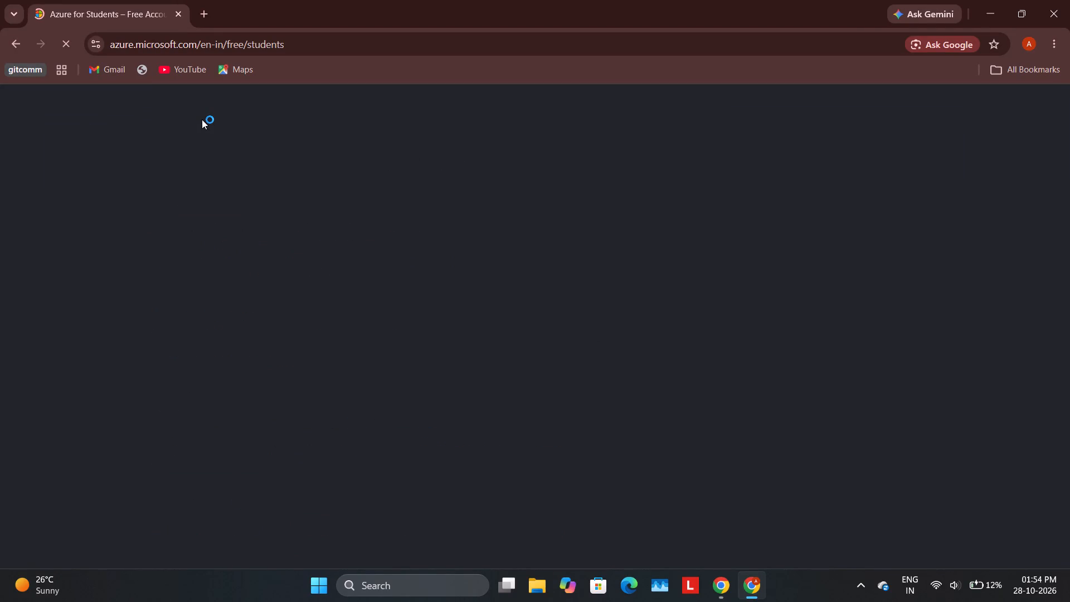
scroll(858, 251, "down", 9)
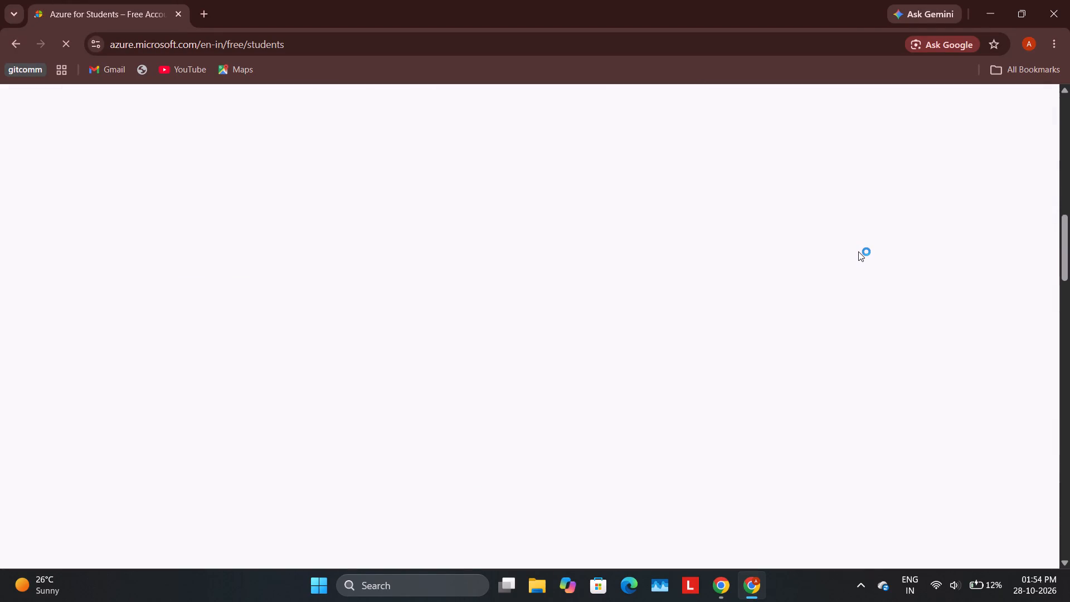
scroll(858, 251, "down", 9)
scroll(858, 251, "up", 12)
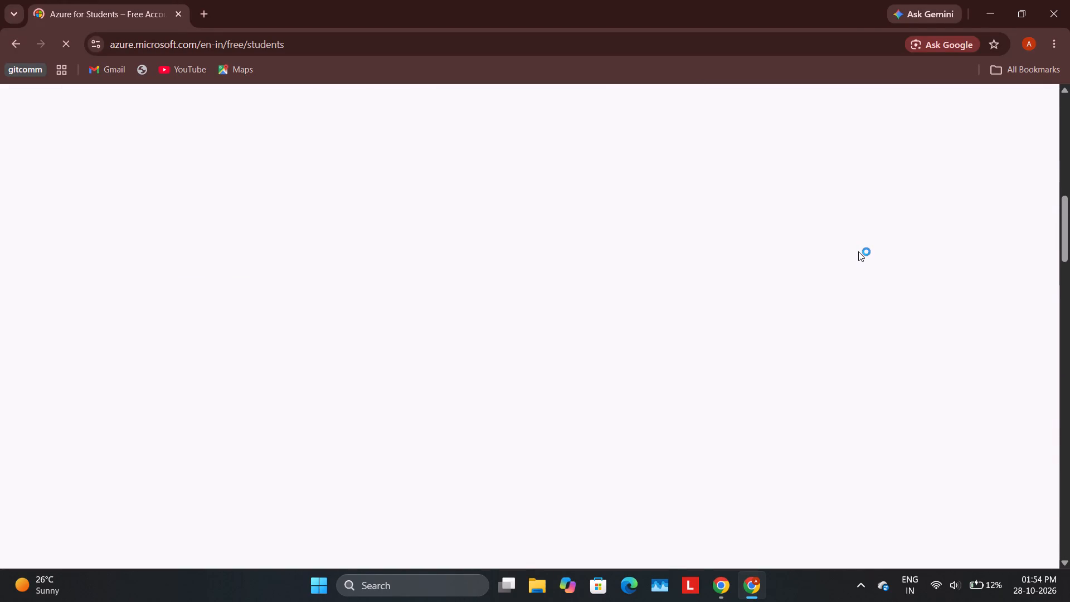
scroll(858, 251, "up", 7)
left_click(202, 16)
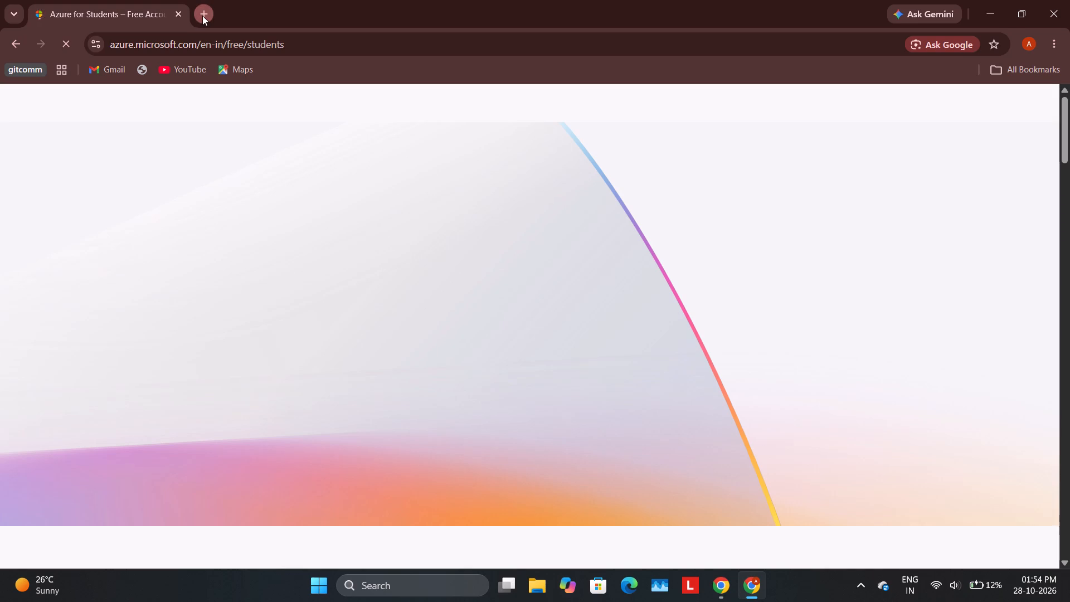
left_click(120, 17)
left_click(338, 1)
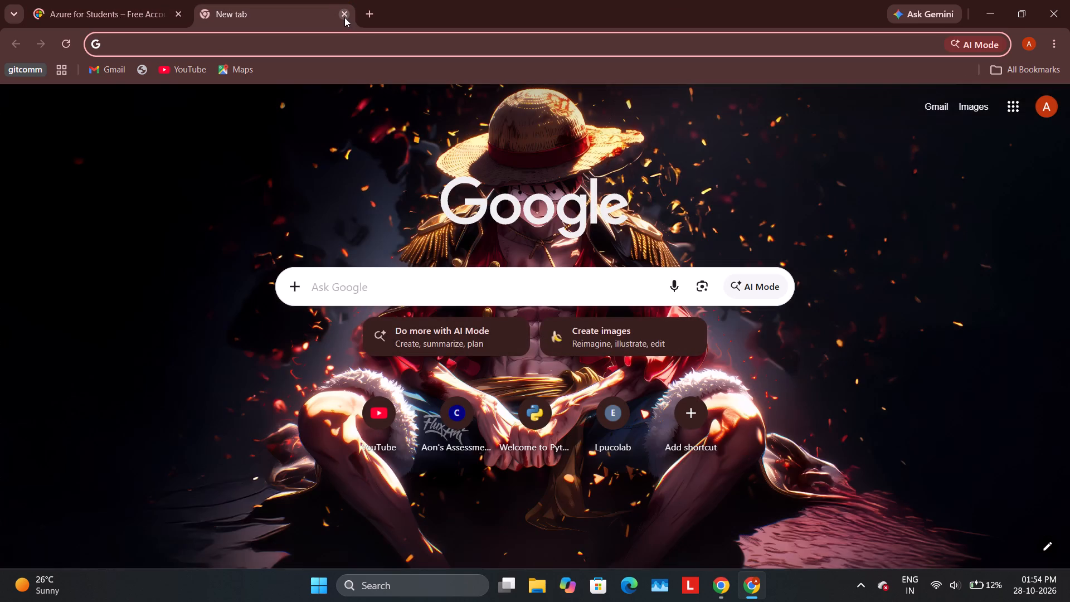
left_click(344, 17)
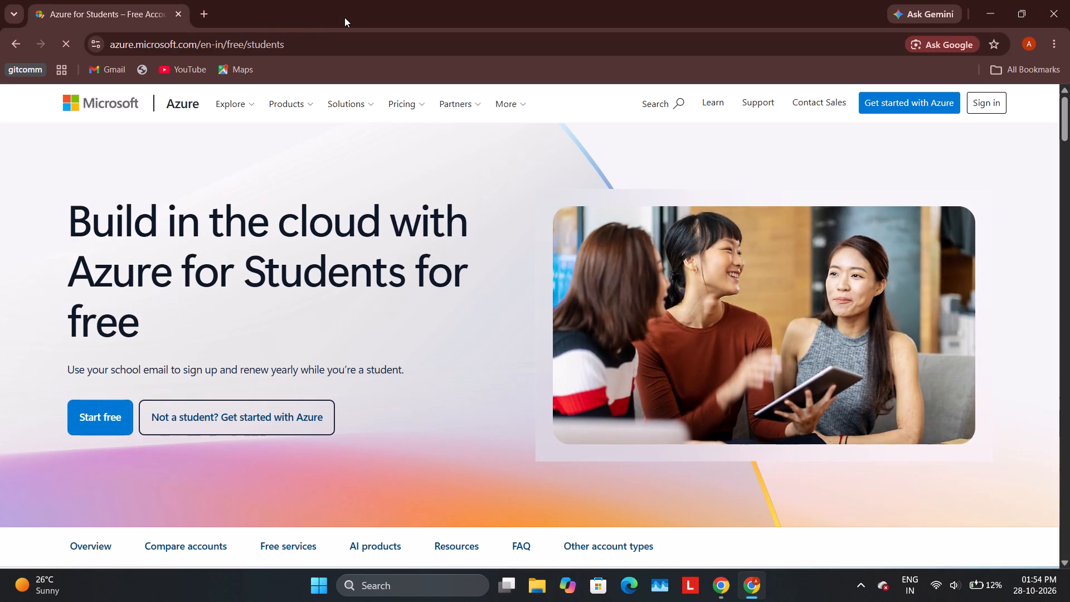
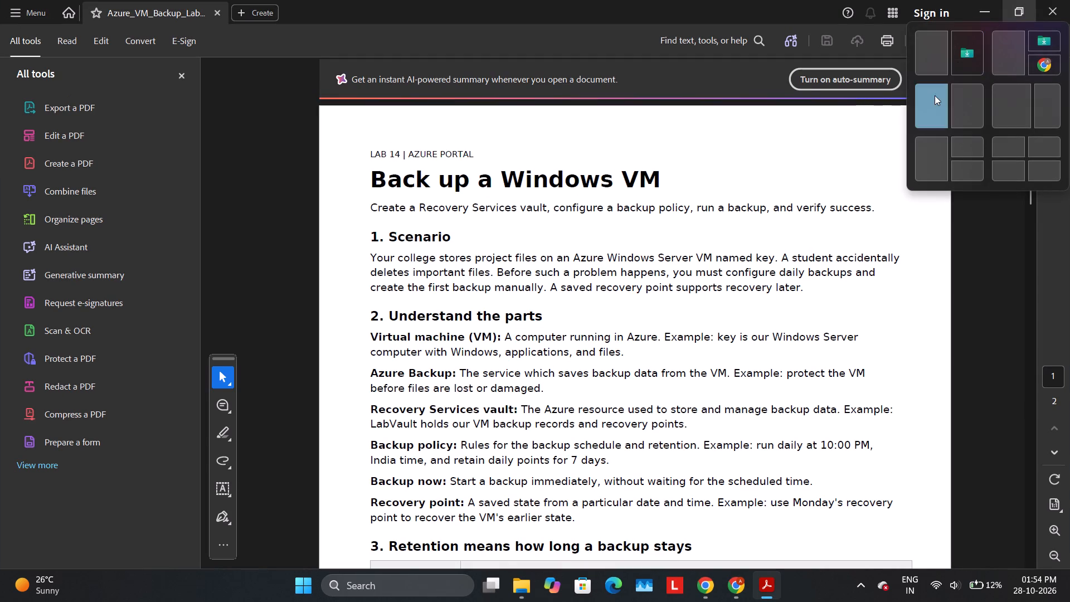
Snap the Azure VM backup lab PDF to the left half of the screen and close its All tools pane.
left_click(935, 96)
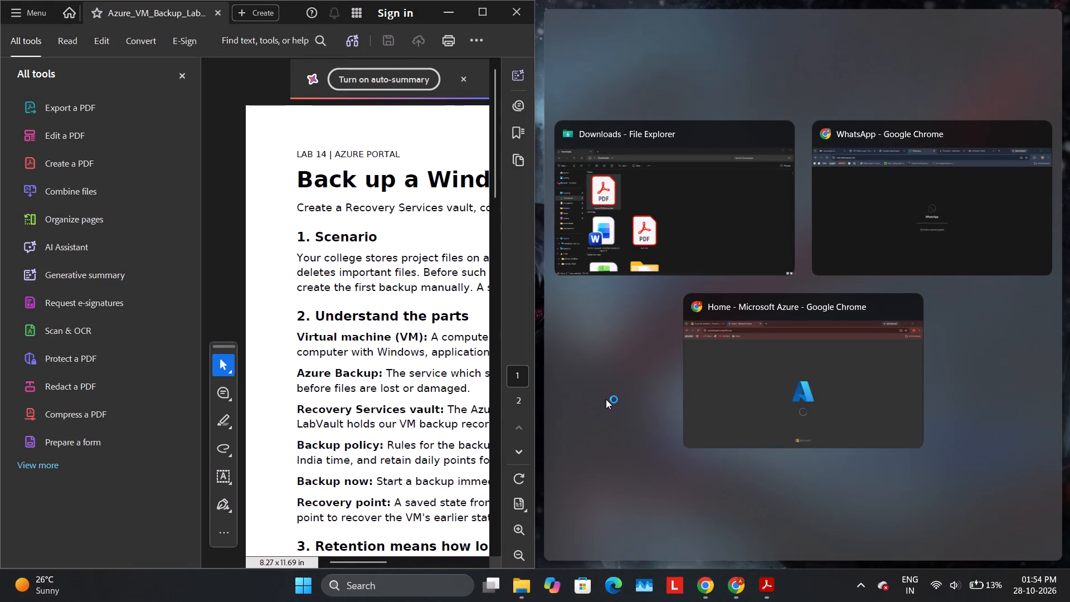
scroll(357, 387, "down", 1)
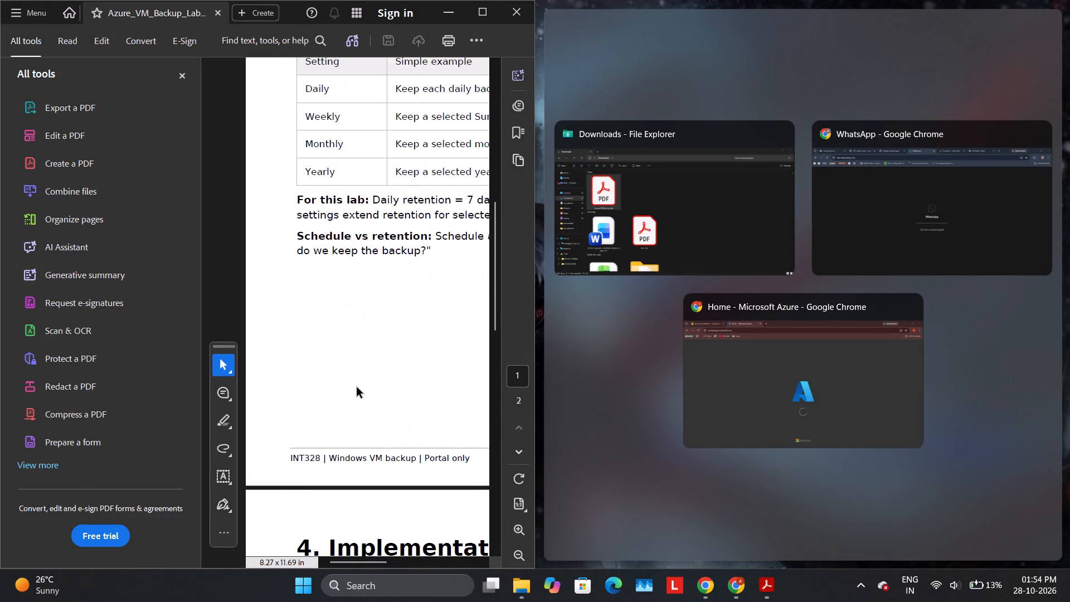
scroll(357, 387, "down", 1)
left_click(180, 79)
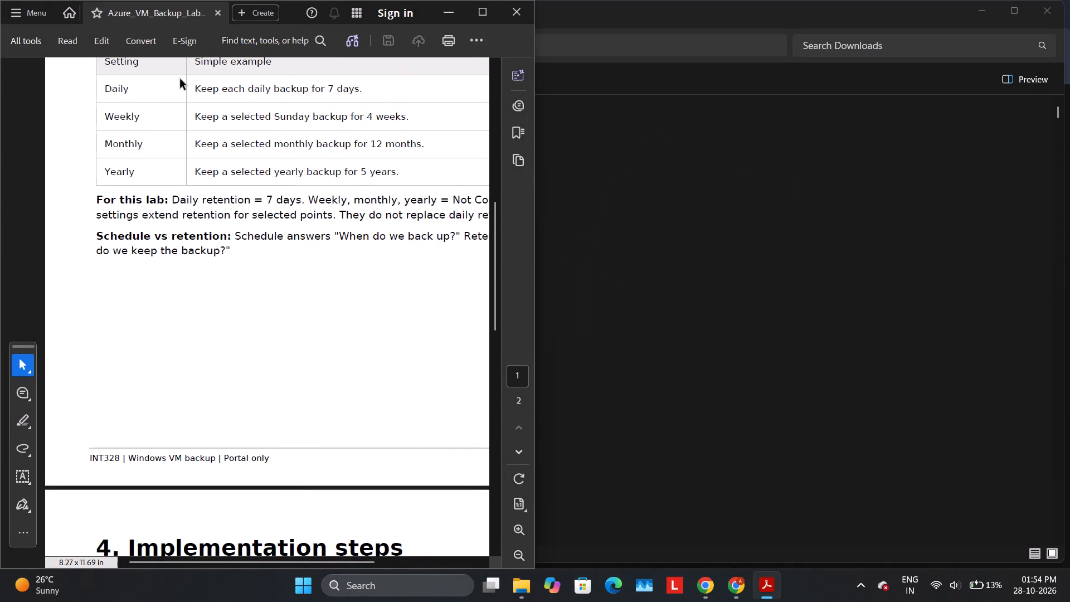
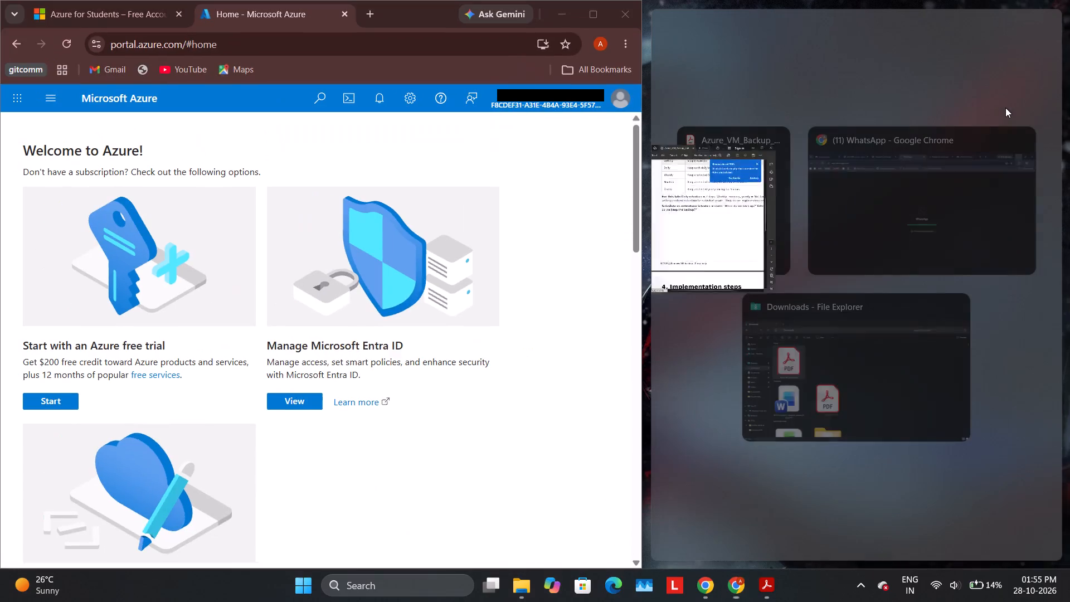
Arrange the Azure portal and the Azure_VM_Backup lab PDF side by side, each filling half of the screen.
left_click(740, 207)
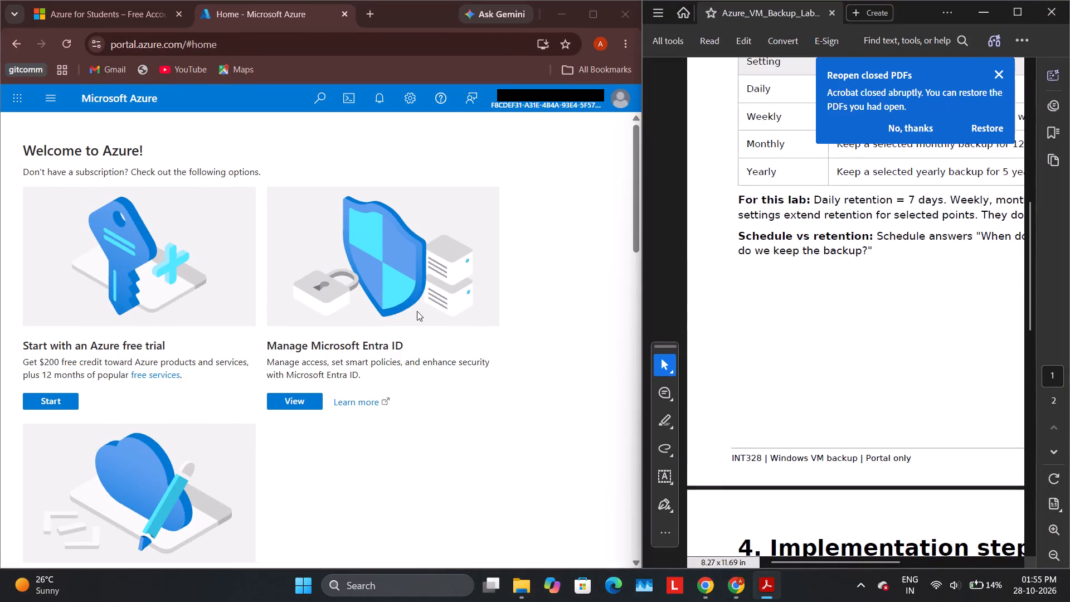
scroll(286, 379, "down", 8)
scroll(286, 379, "up", 8)
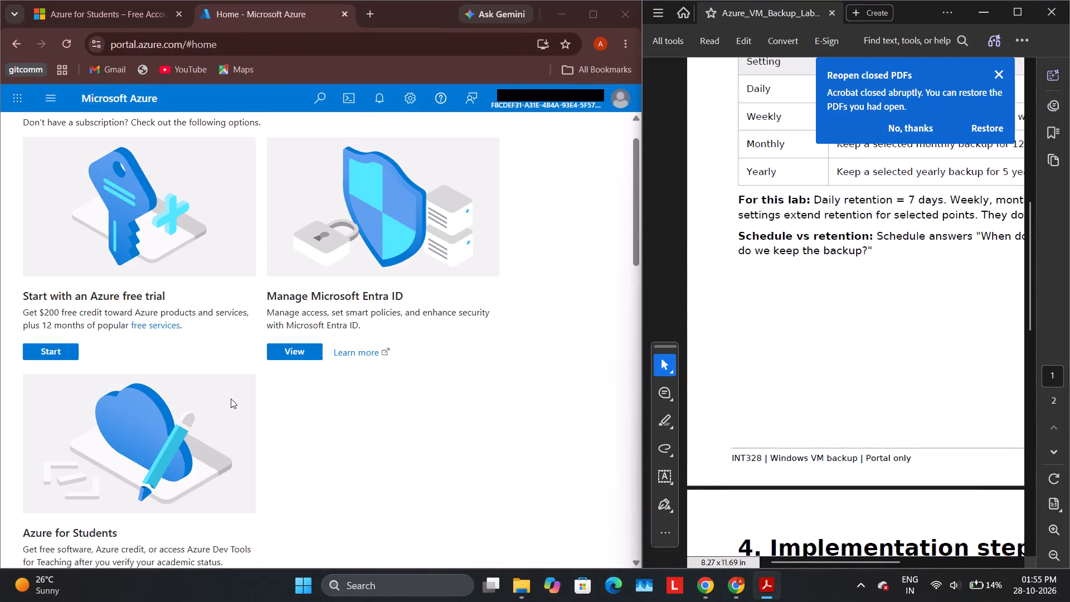
scroll(231, 399, "down", 5)
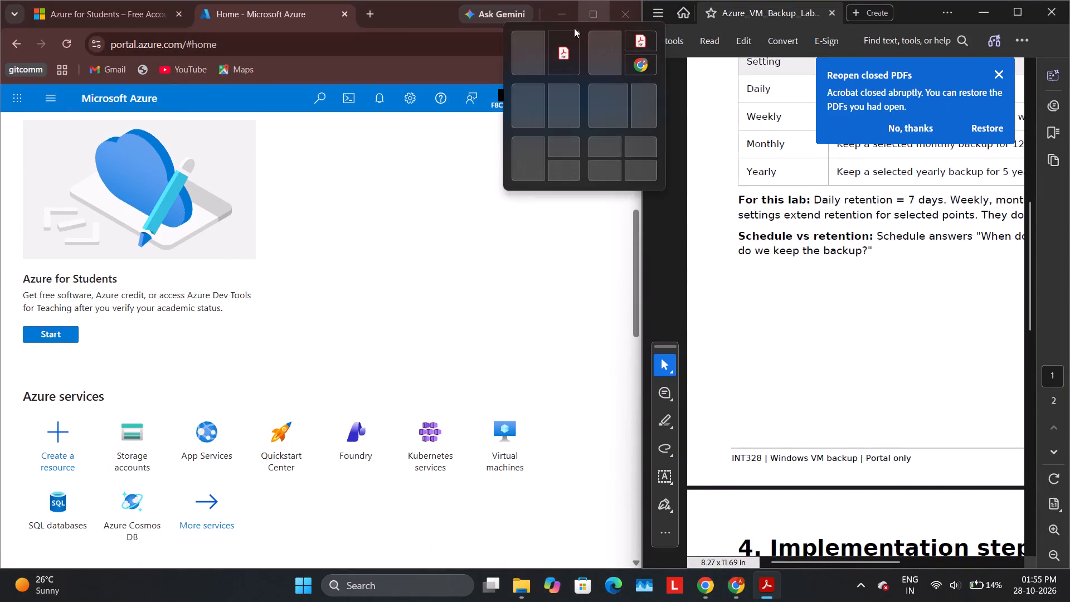
left_click(565, 47)
left_click(732, 188)
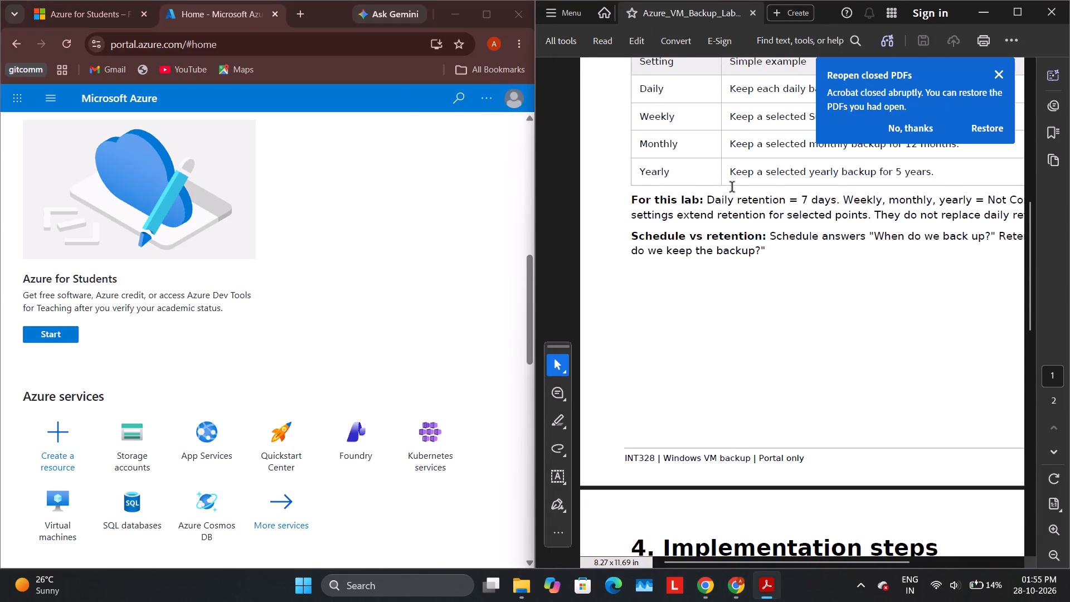
Dismiss the Reopen closed PDFs notification covering the lab document's Implementation steps.
scroll(732, 188, "up", 2)
scroll(732, 188, "down", 4)
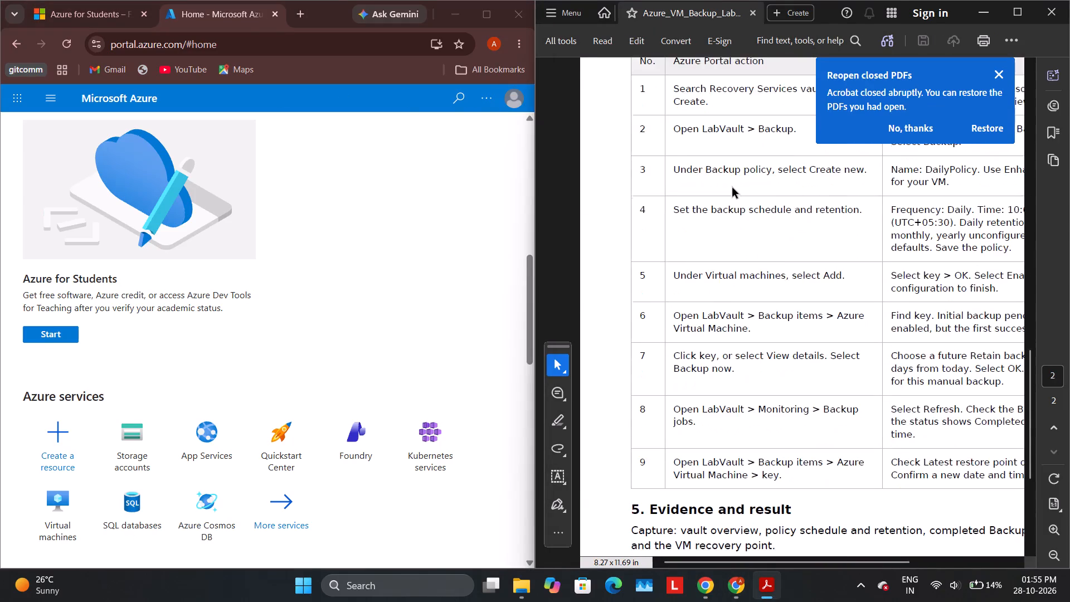
scroll(732, 188, "down", 1)
scroll(732, 188, "up", 1)
scroll(732, 188, "left", 1)
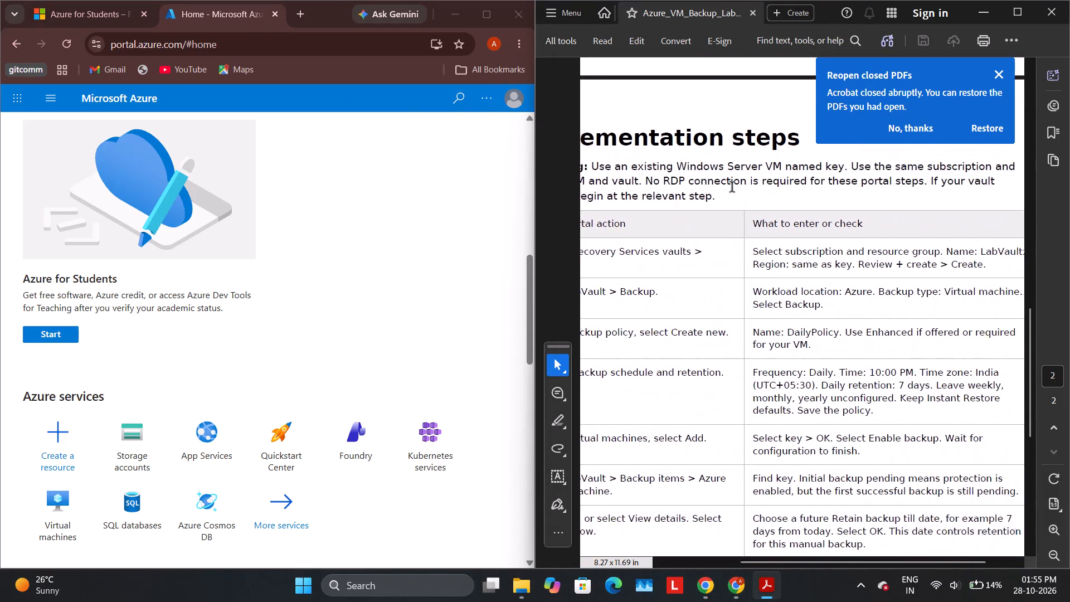
scroll(732, 188, "left", 1)
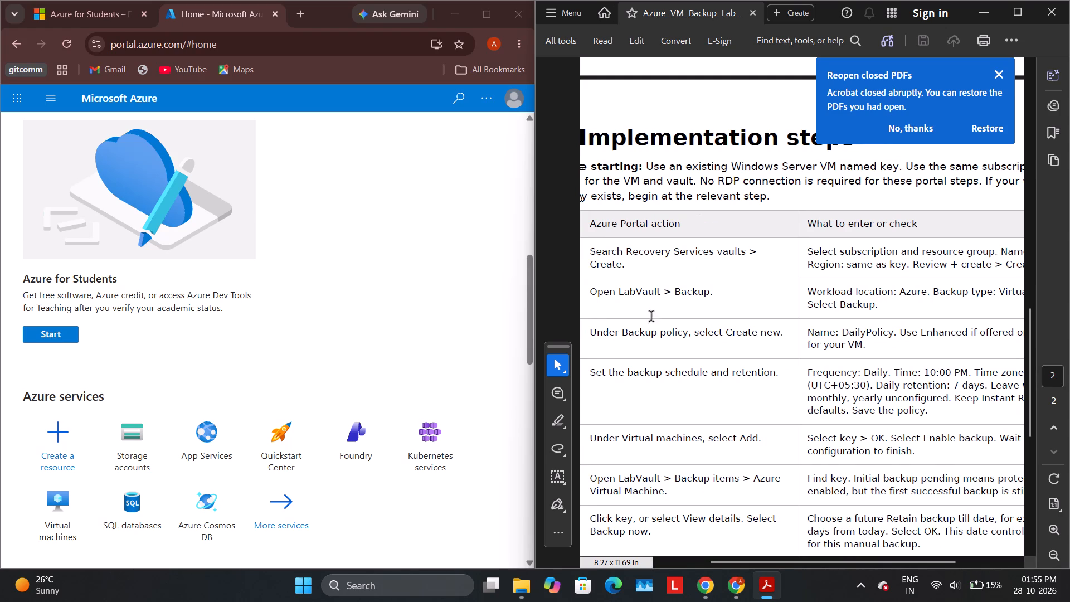
left_click(1001, 74)
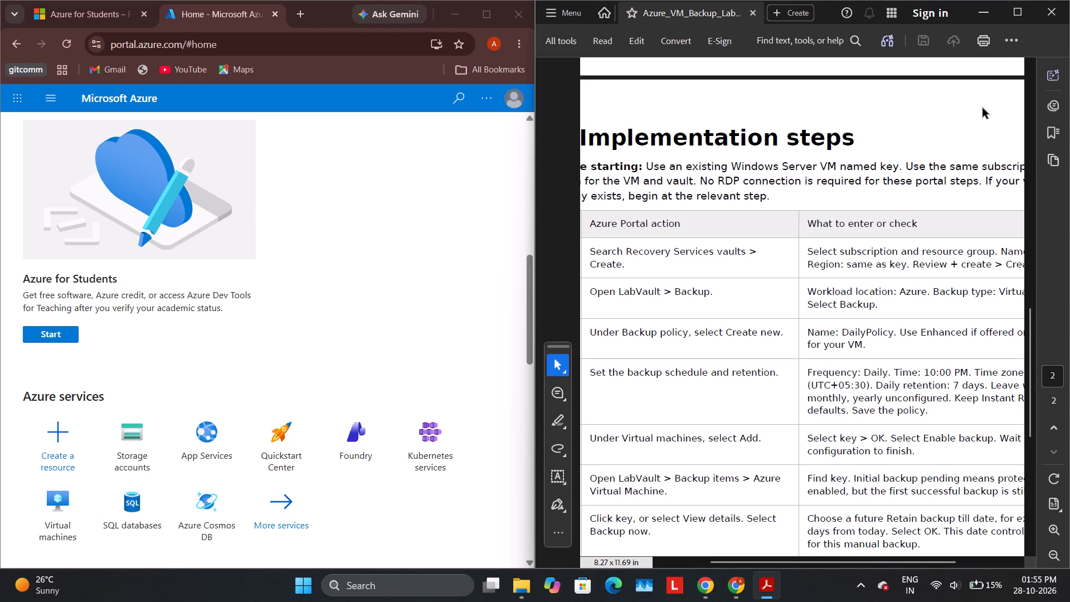
Read the lab PDF's Implementation steps and Evidence and result sections, and look over the options and services on the Azure home page.
scroll(921, 251, "right", 1)
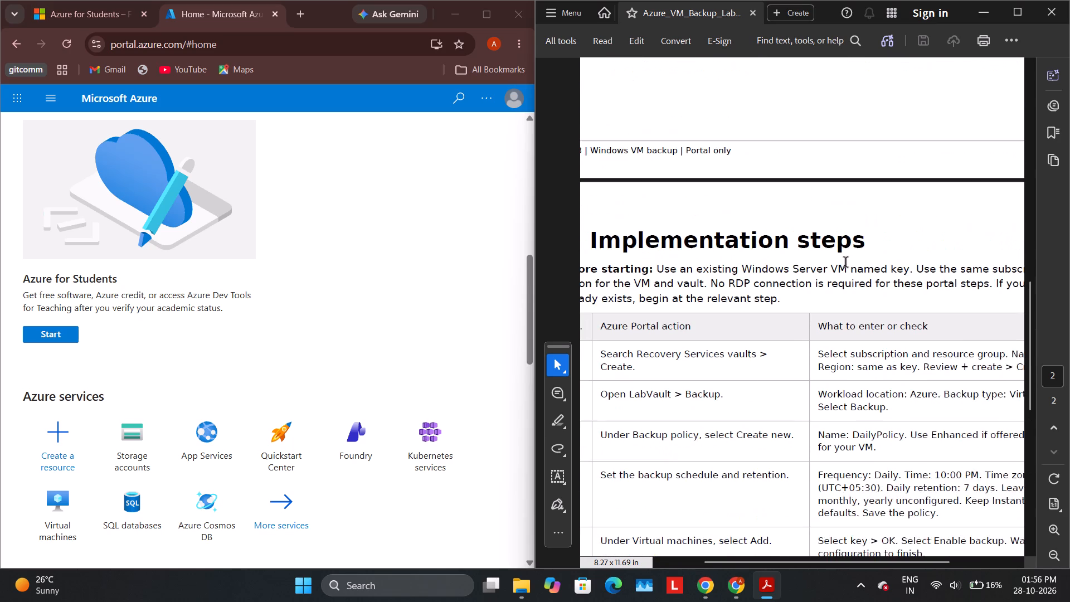
scroll(846, 263, "down", 1)
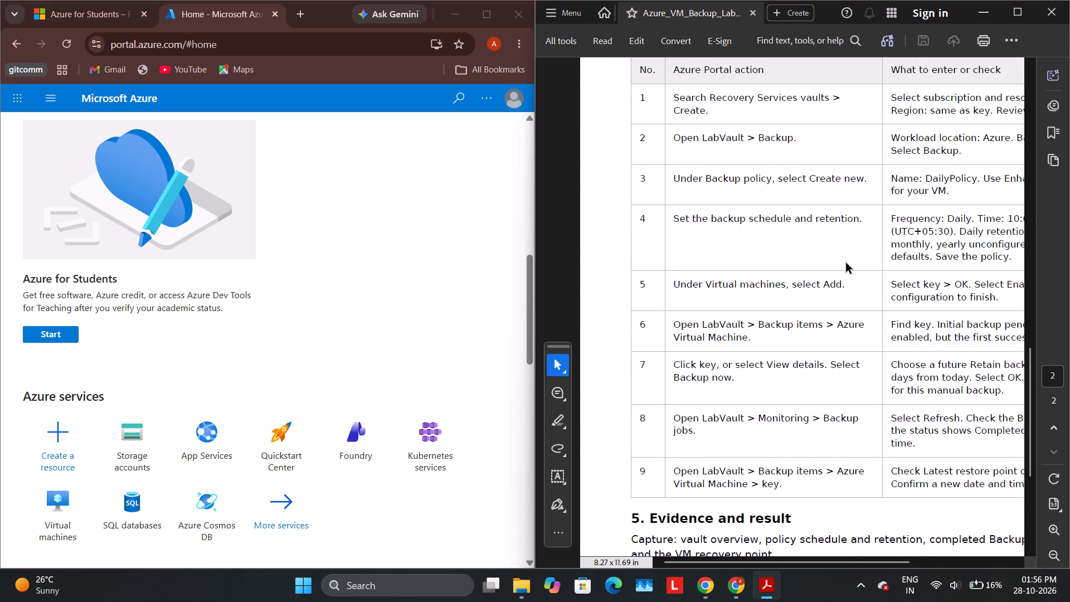
scroll(846, 263, "down", 2)
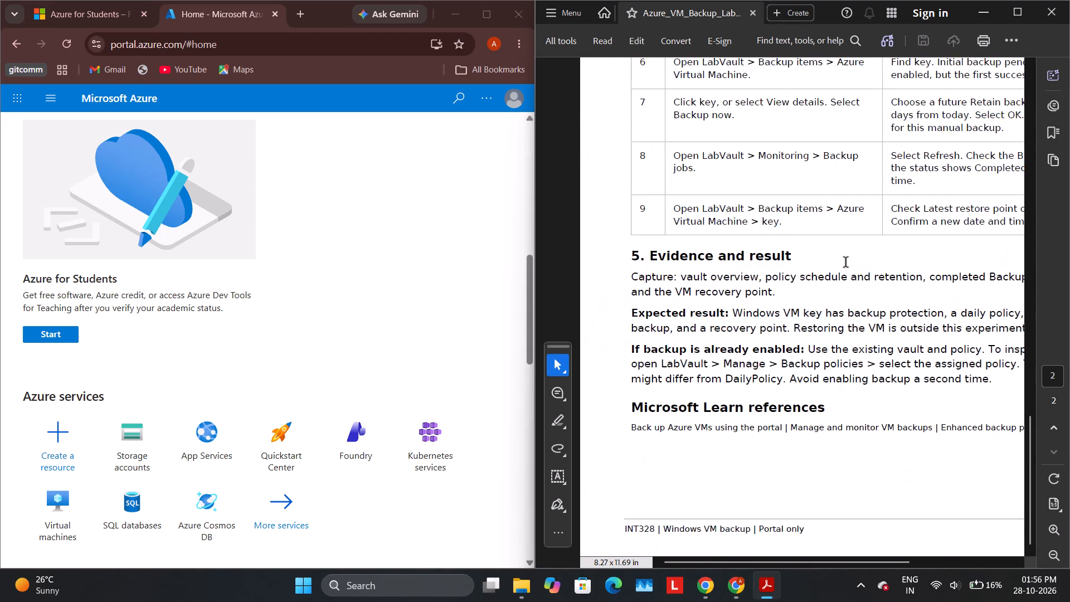
scroll(846, 263, "up", 2)
scroll(389, 265, "down", 1)
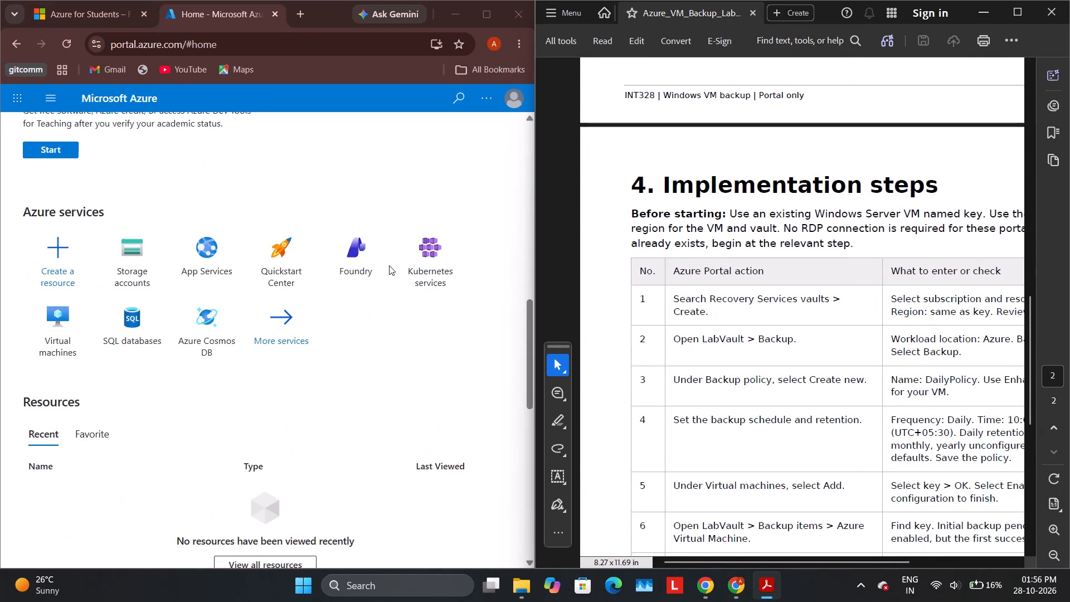
scroll(389, 265, "down", 1)
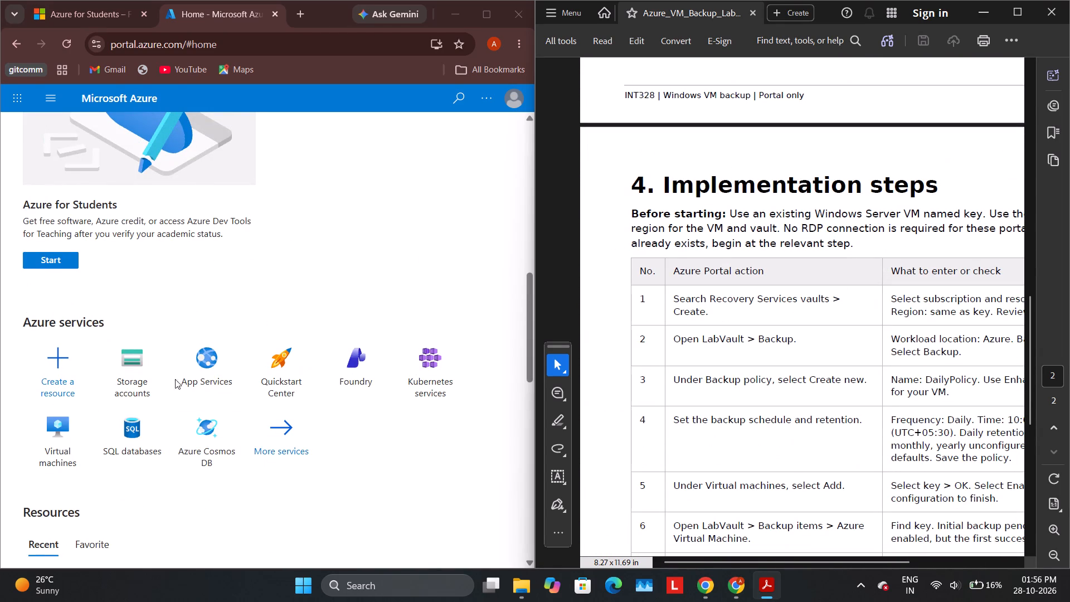
scroll(190, 293, "up", 11)
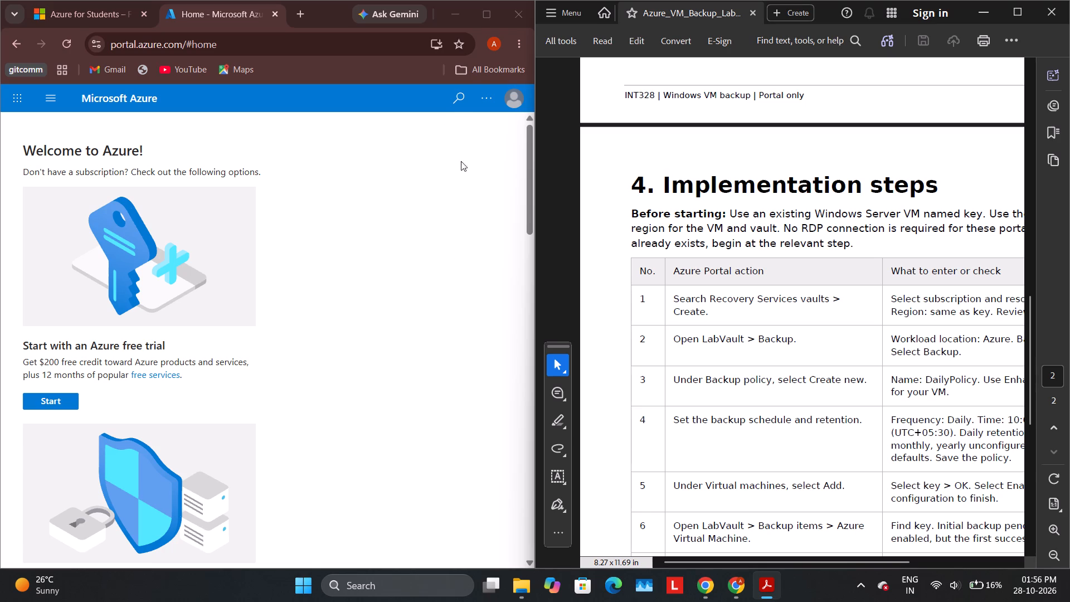
Search the Azure portal for "vm" and open the Virtual machines service.
left_click(456, 103)
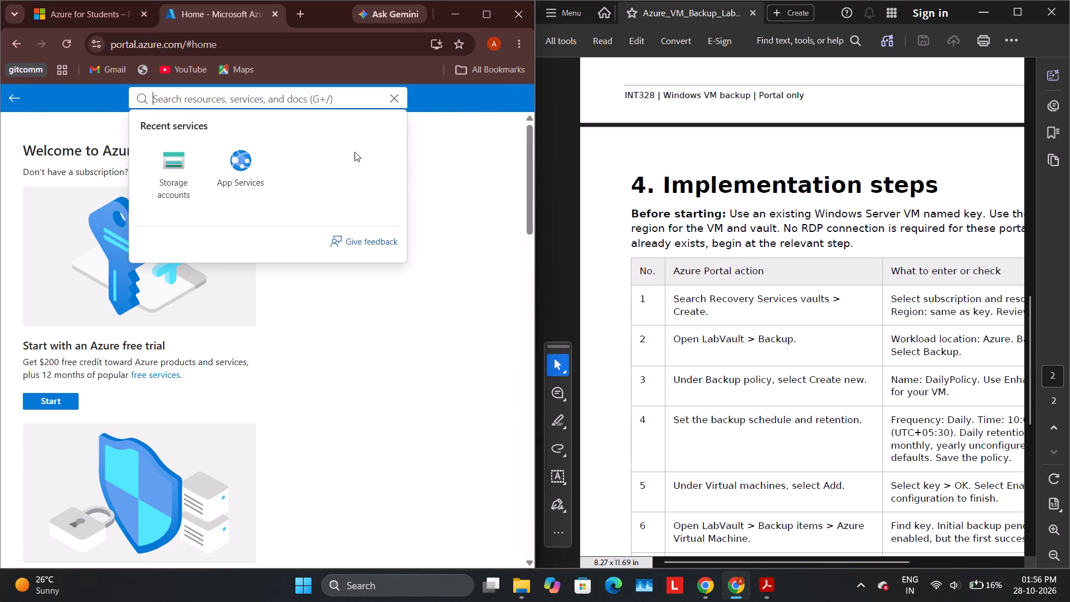
scroll(295, 131, "left", 1)
left_click(239, 98)
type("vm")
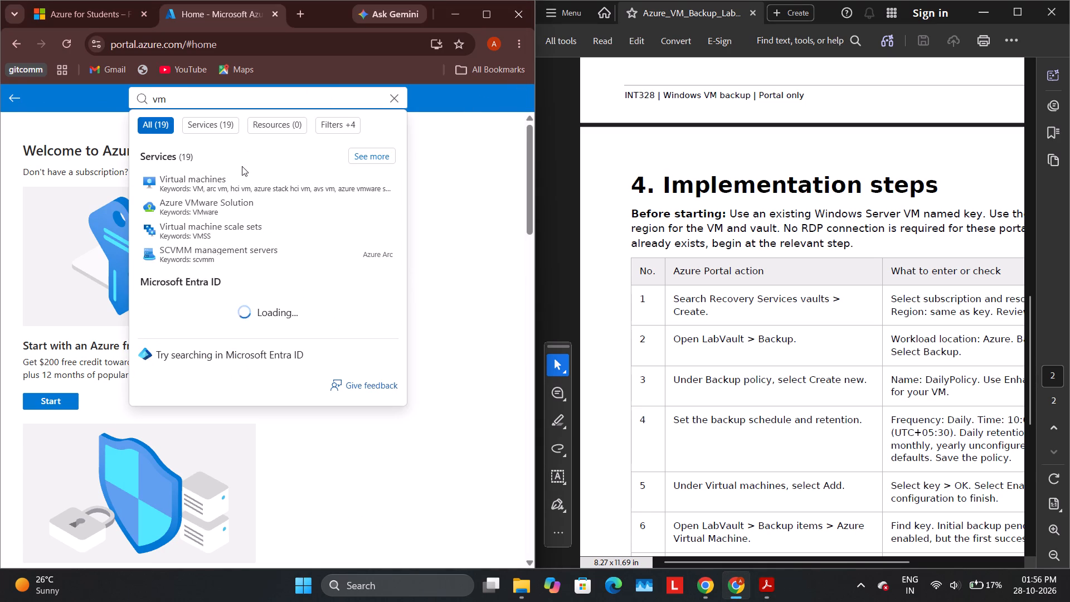
left_click(202, 177)
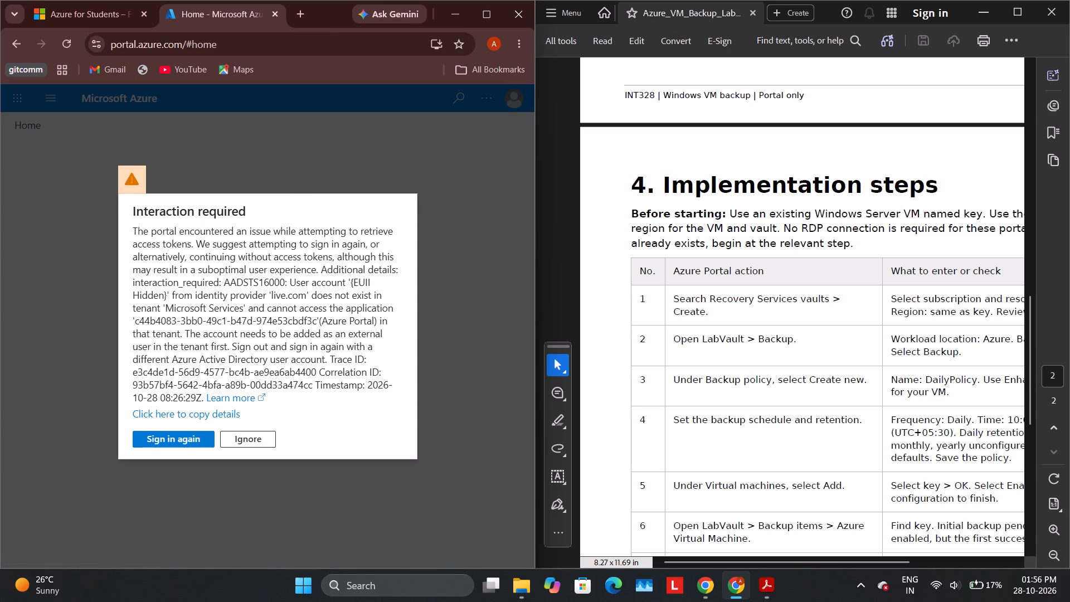
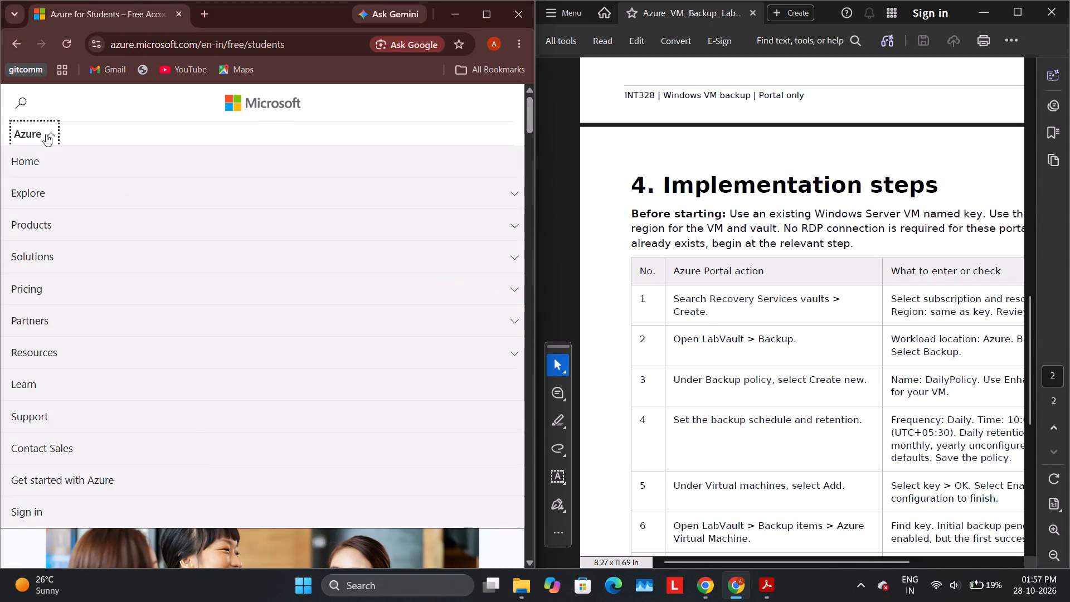
Widen the browser window with the Azure for Students page to about two thirds of the screen, narrowing the lab PDF beside it.
scroll(205, 353, "down", 7)
scroll(205, 353, "up", 8)
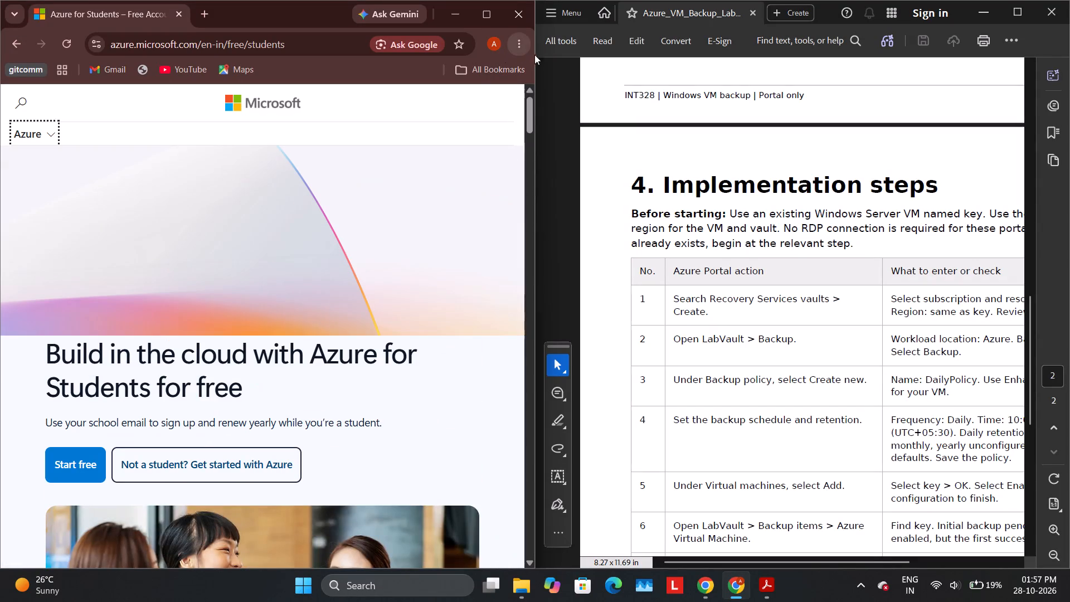
left_click_drag(537, 55, 826, 80)
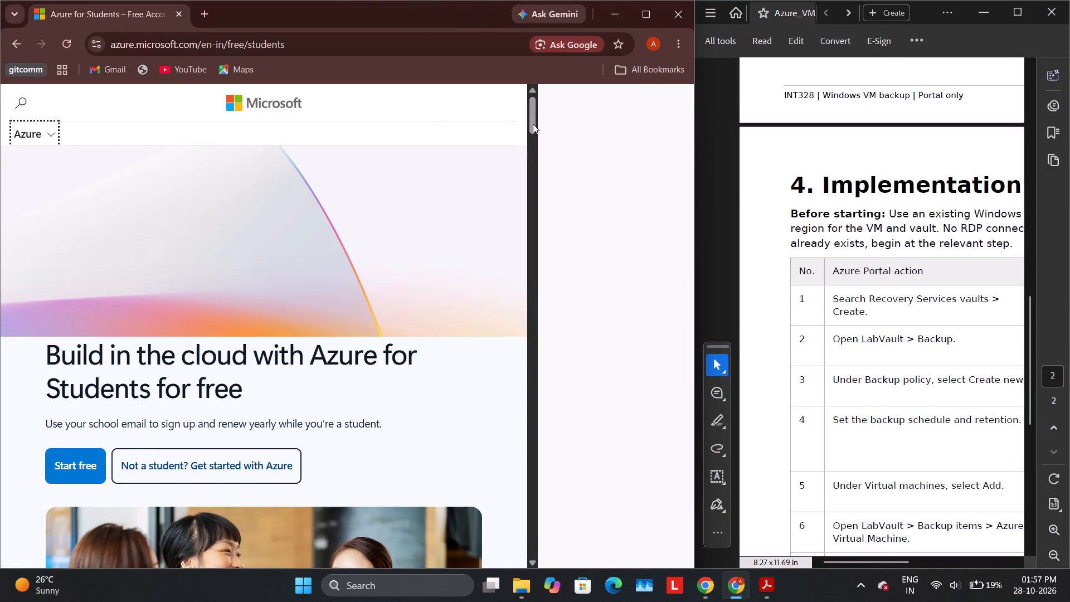
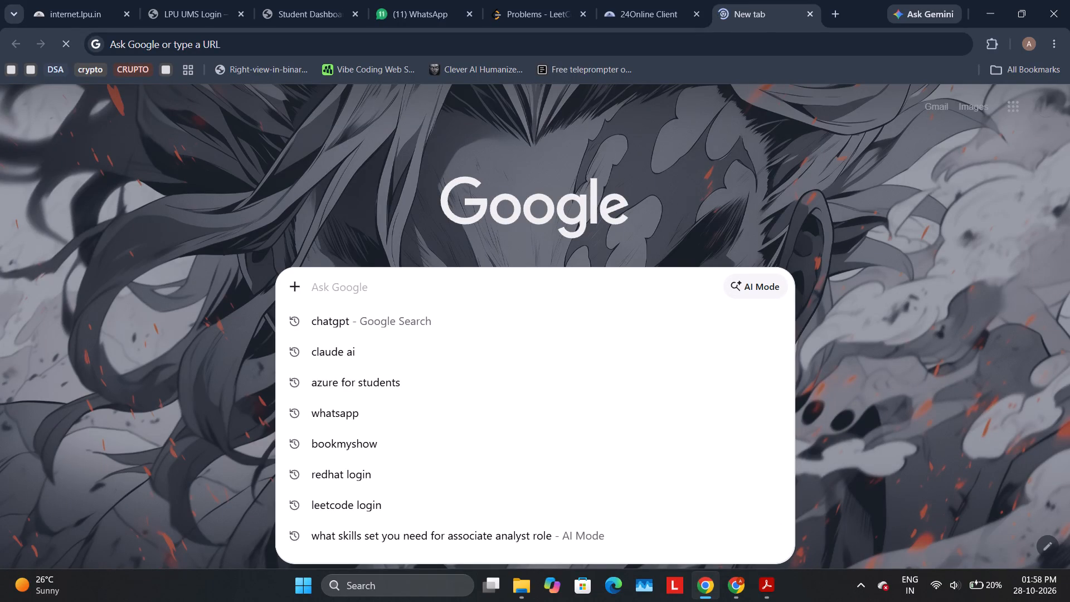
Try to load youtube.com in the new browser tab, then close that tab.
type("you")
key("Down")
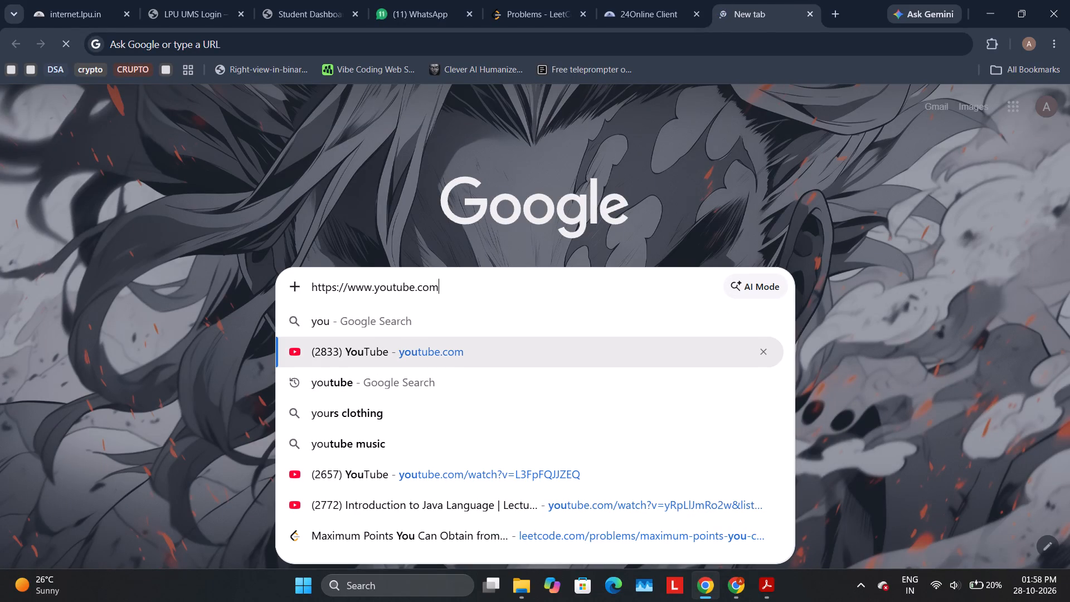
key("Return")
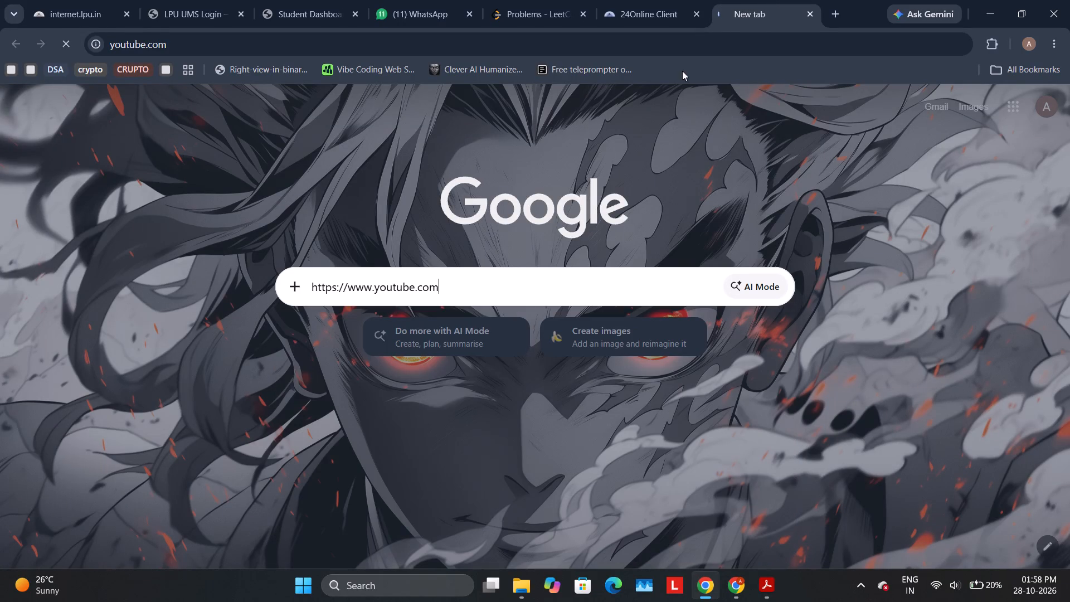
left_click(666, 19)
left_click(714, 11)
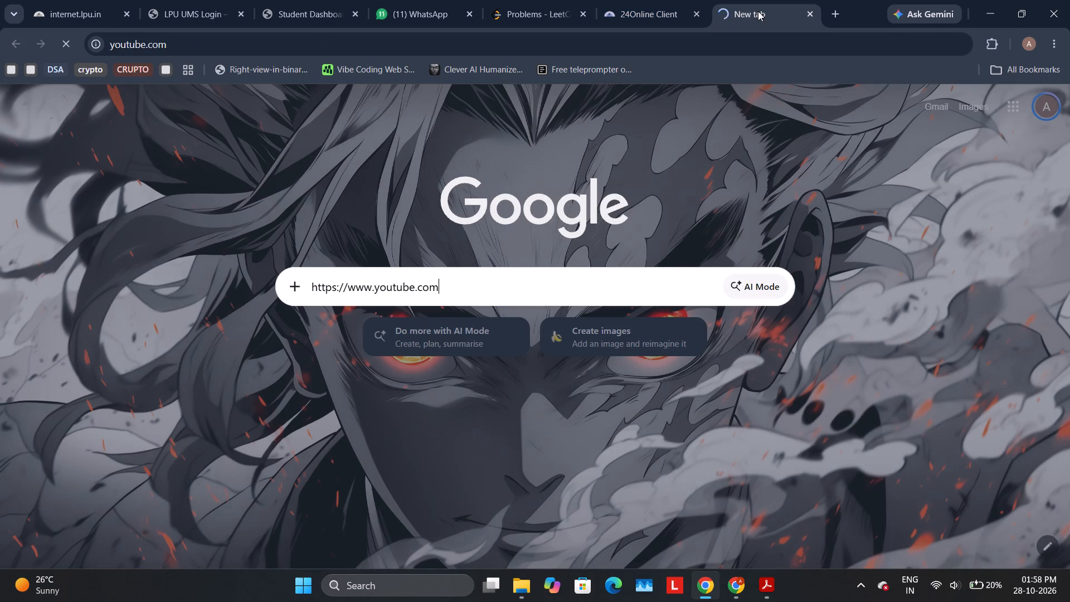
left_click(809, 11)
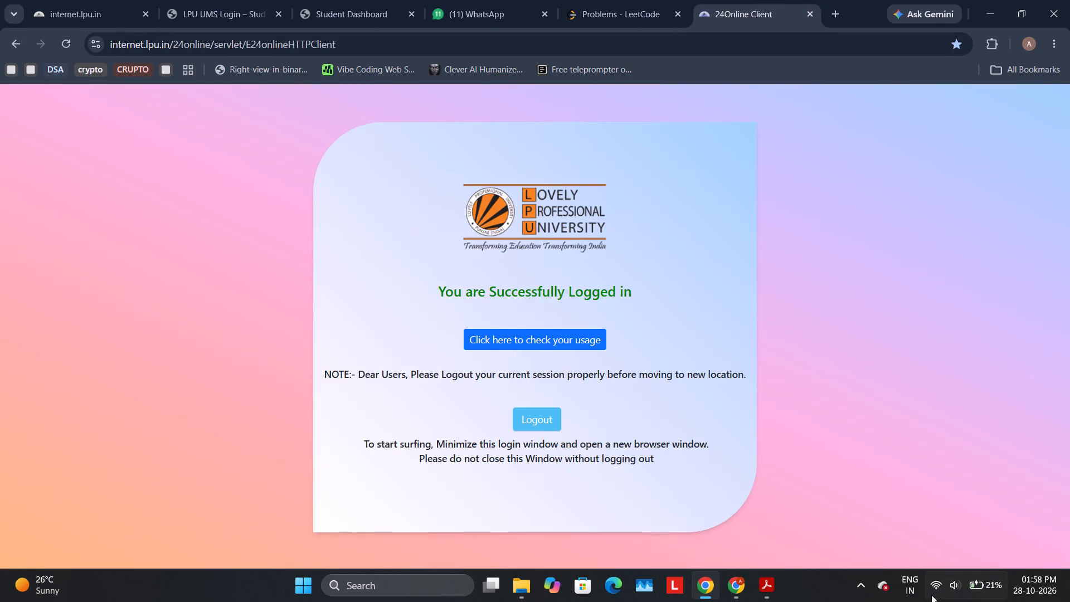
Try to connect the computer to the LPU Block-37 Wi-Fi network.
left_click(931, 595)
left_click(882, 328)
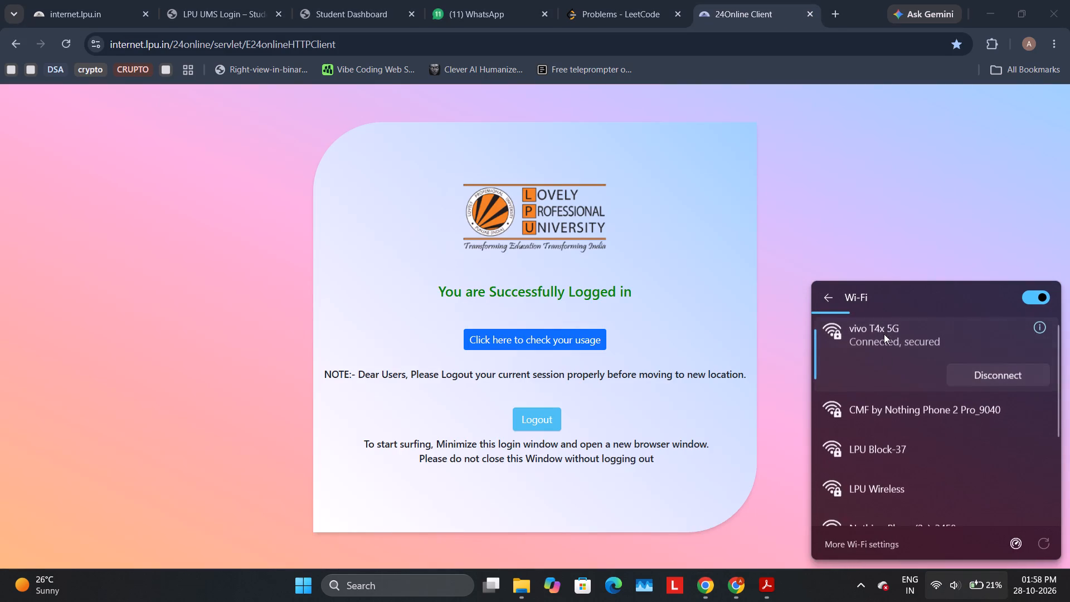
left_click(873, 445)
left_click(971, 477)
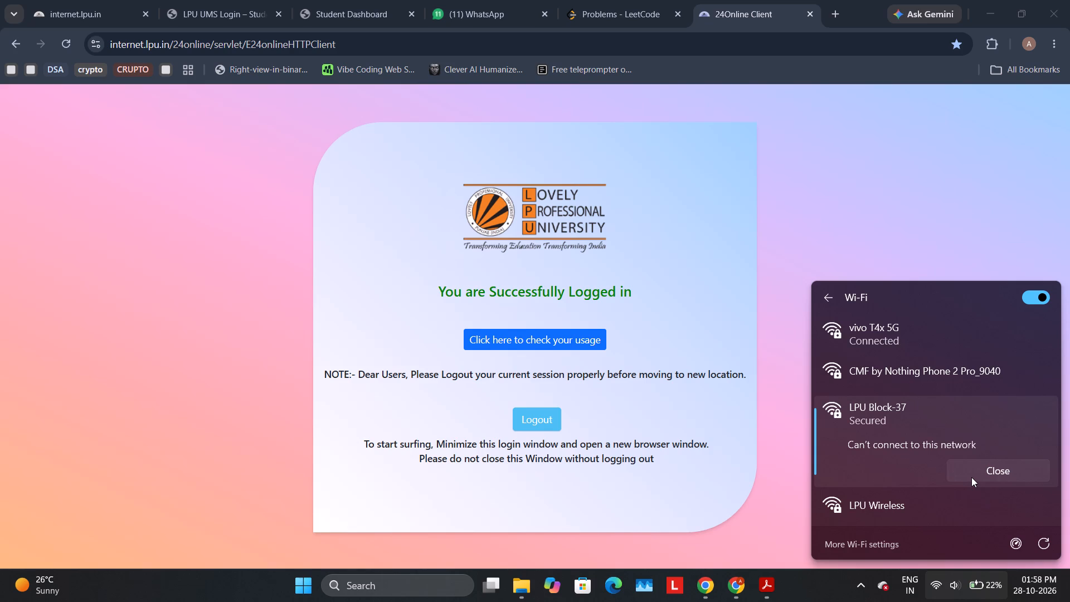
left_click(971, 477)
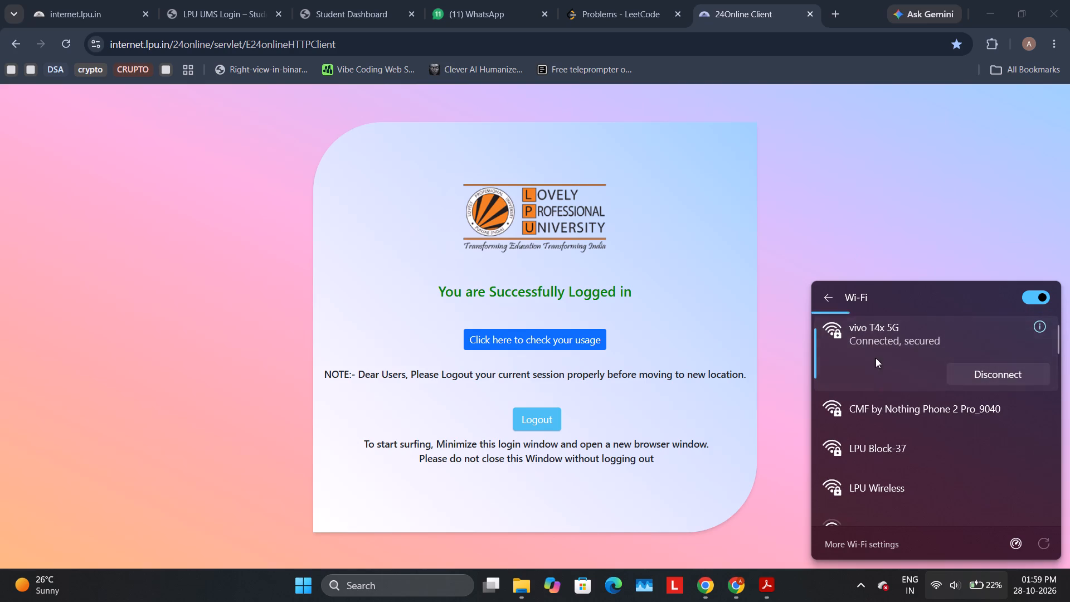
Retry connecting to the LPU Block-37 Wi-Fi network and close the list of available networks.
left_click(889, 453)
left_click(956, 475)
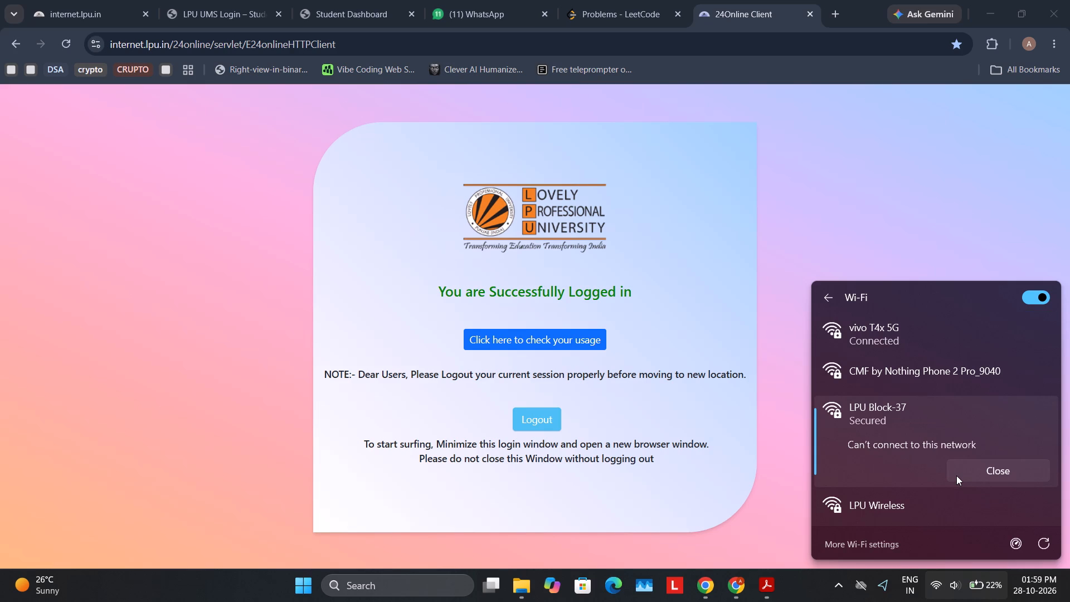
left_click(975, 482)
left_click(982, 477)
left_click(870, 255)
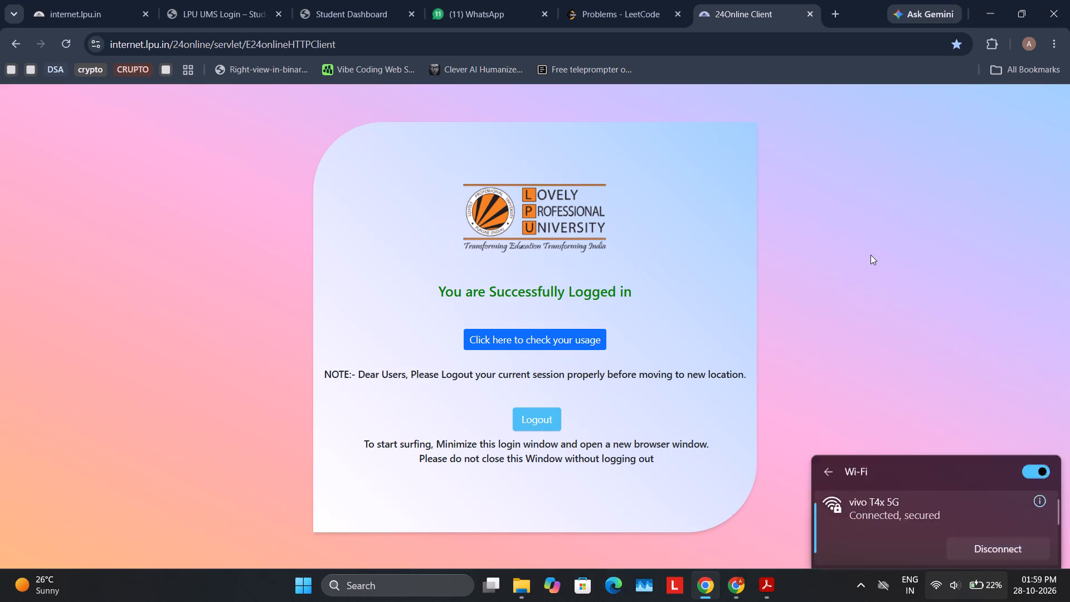
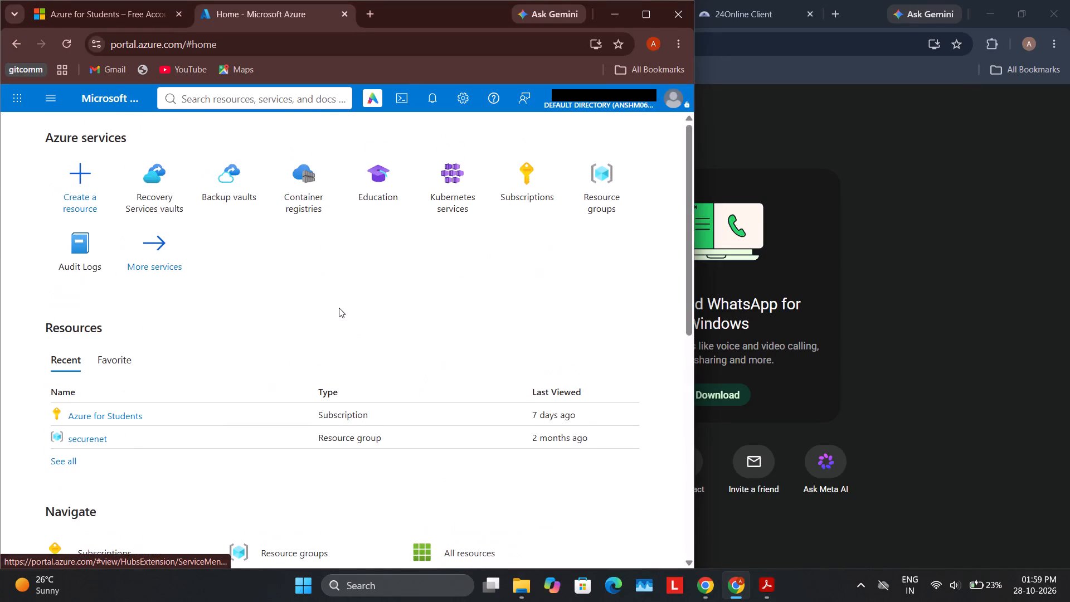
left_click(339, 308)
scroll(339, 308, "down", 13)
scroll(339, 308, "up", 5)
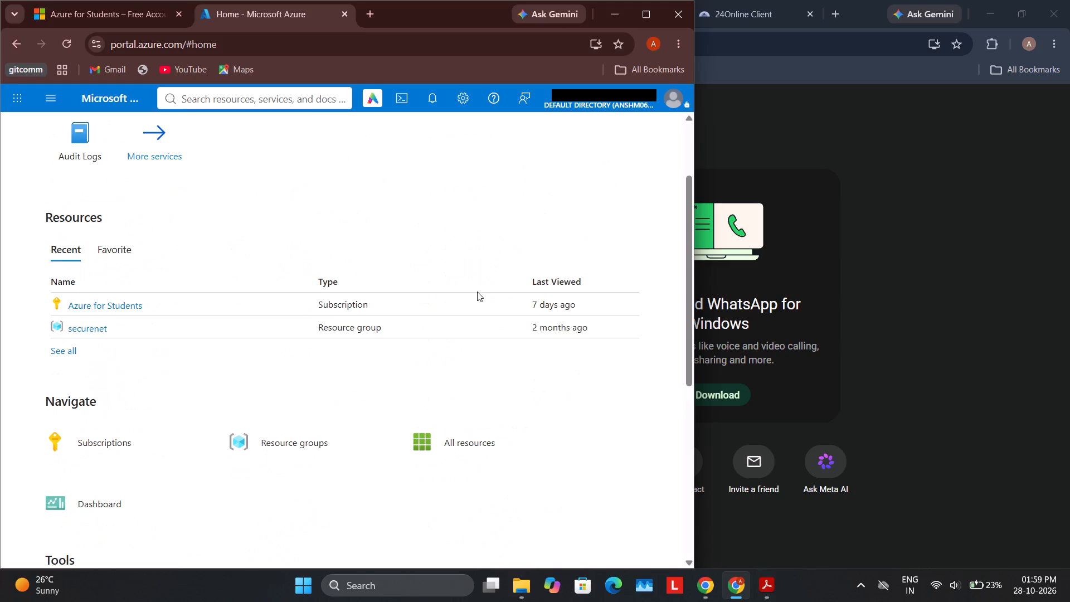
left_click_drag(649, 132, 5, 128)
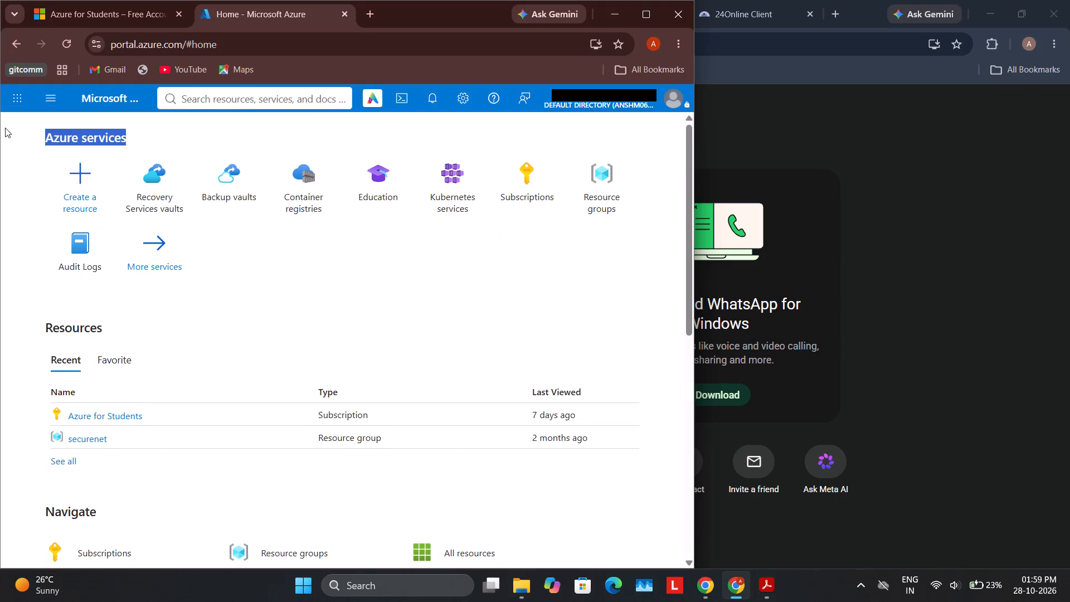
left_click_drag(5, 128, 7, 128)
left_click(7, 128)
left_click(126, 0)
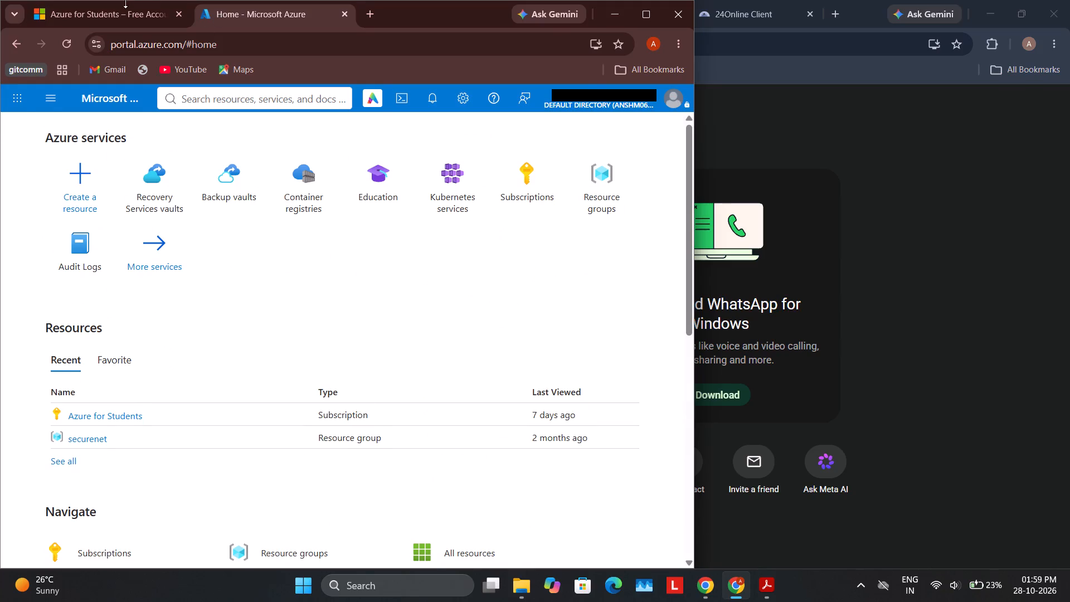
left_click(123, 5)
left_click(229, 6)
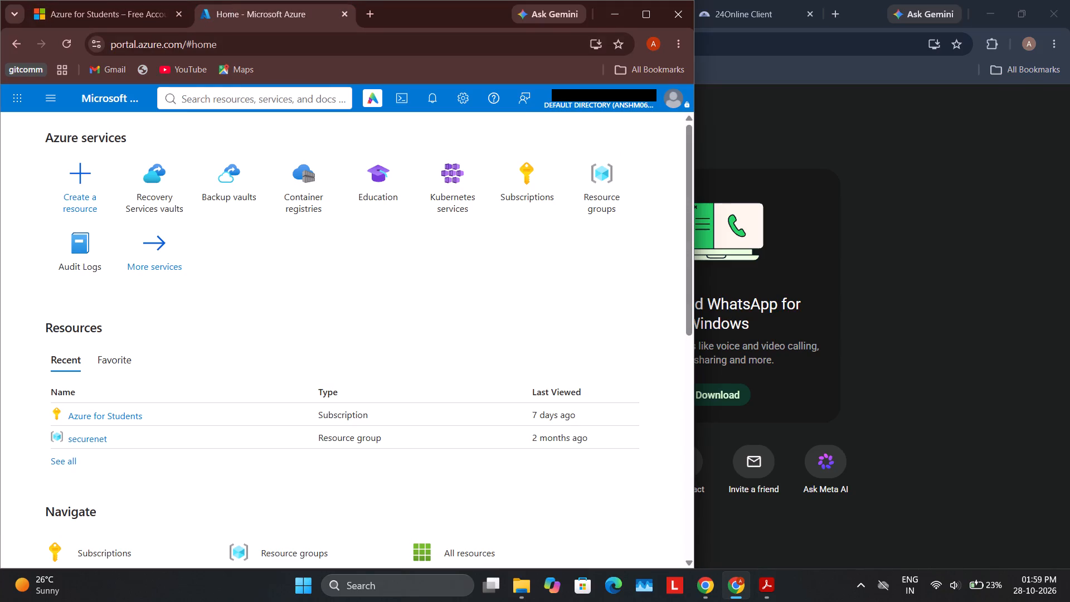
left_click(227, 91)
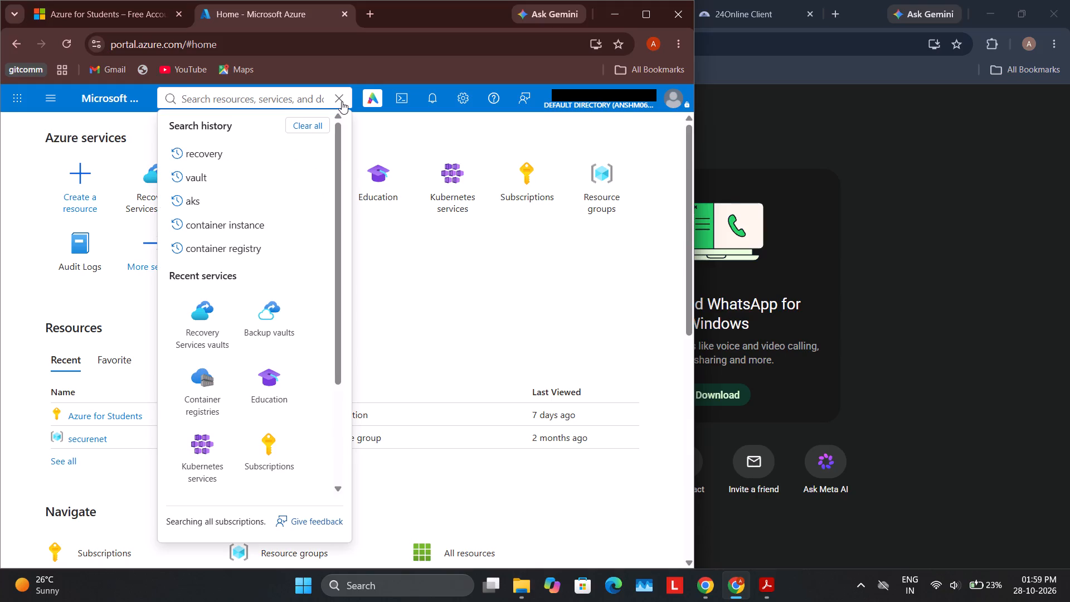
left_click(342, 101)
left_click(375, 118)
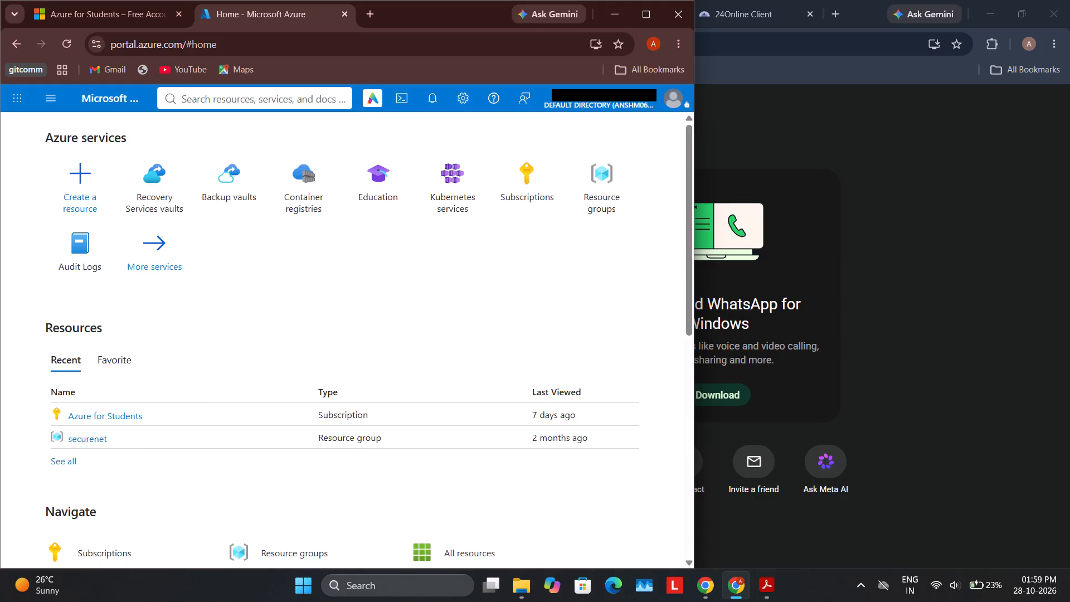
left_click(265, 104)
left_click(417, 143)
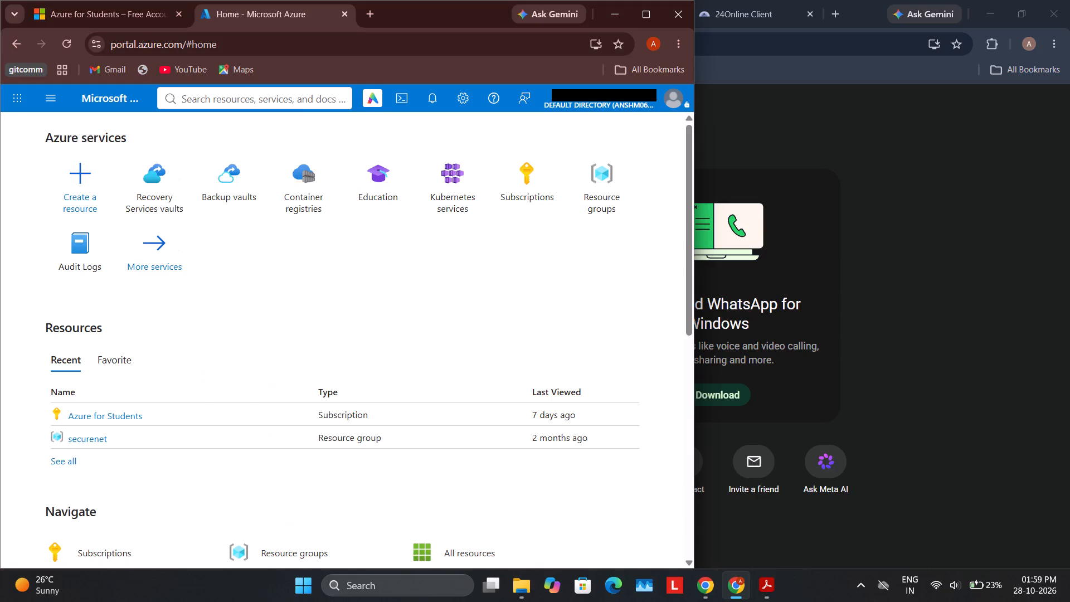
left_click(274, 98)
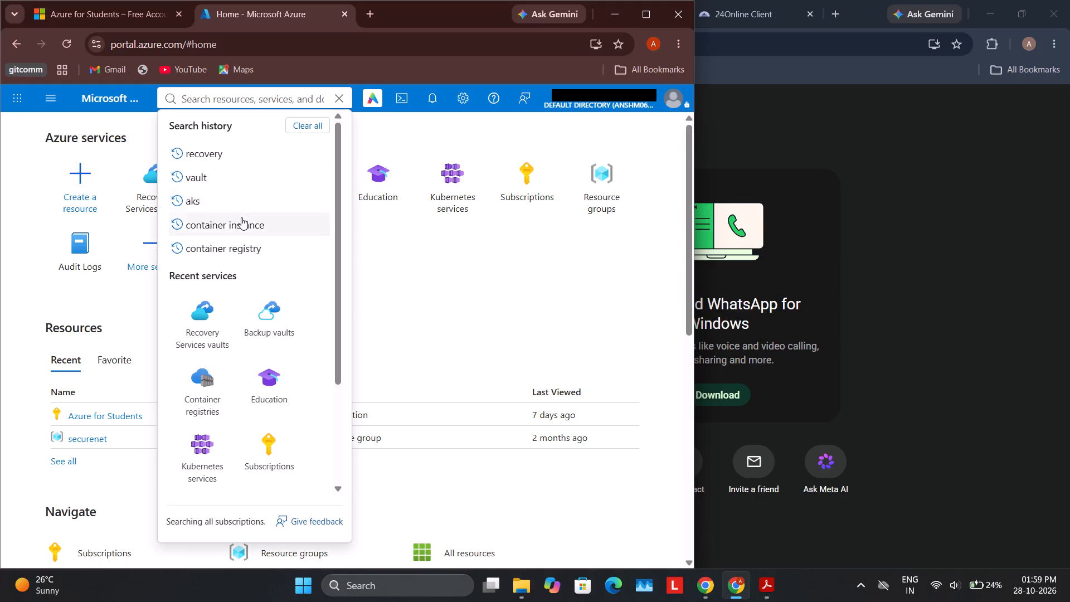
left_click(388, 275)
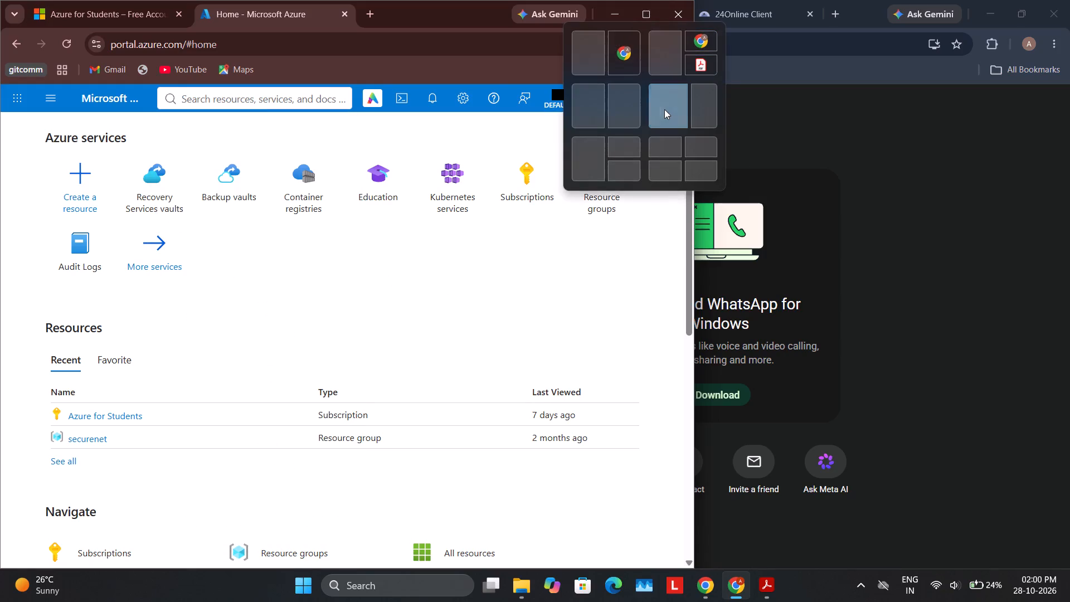
Arrange the Azure portal in the wider part of the screen beside the Azure_VM_Backup lab PDF, with its Implementation steps table readable at full width.
left_click(665, 110)
left_click(979, 204)
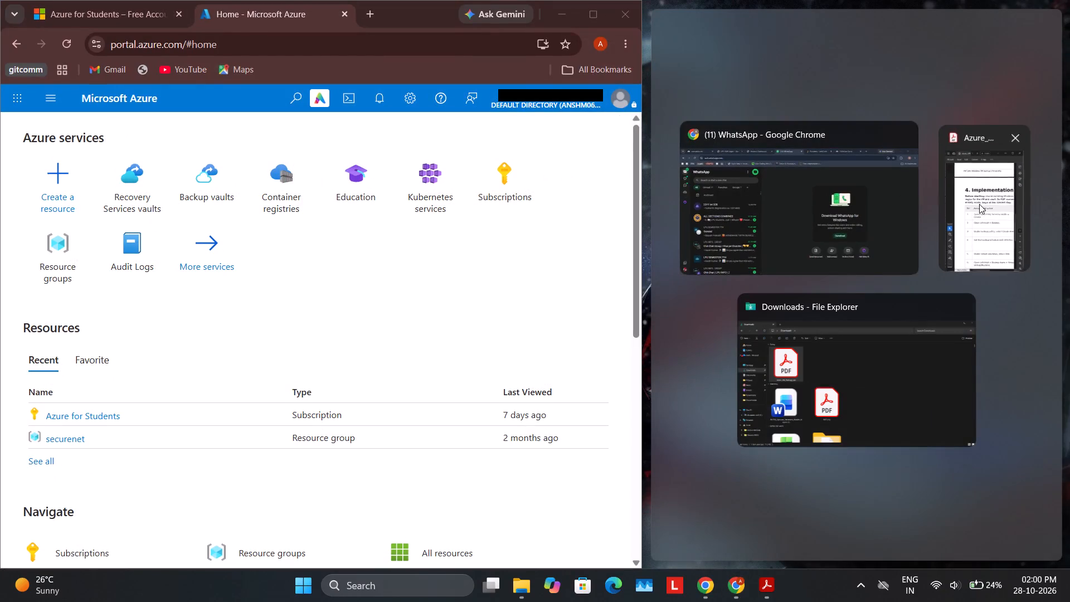
scroll(832, 292, "left", 1)
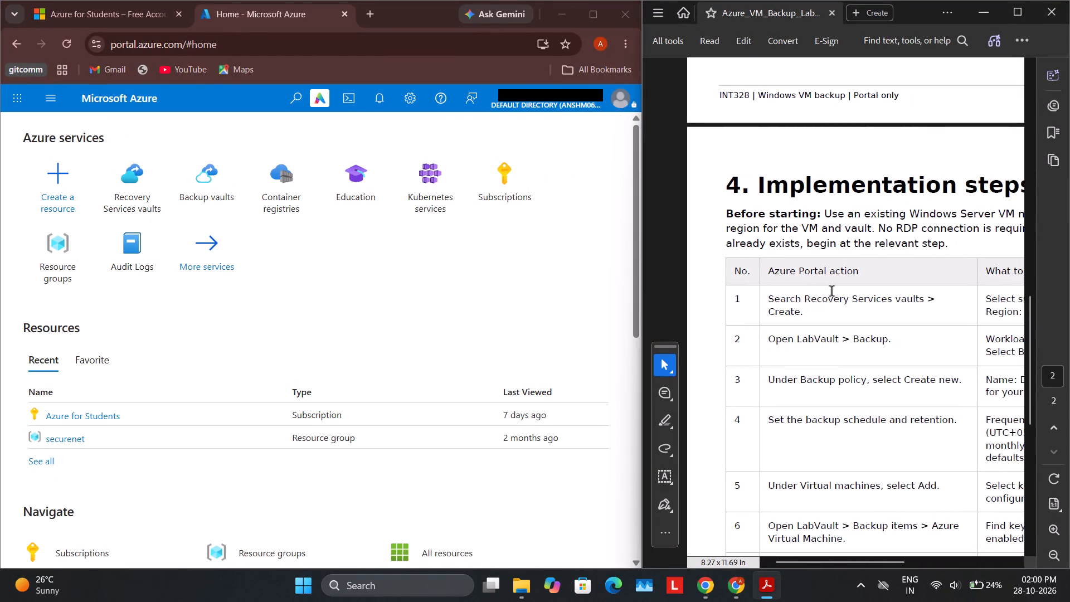
scroll(407, 277, "up", 3)
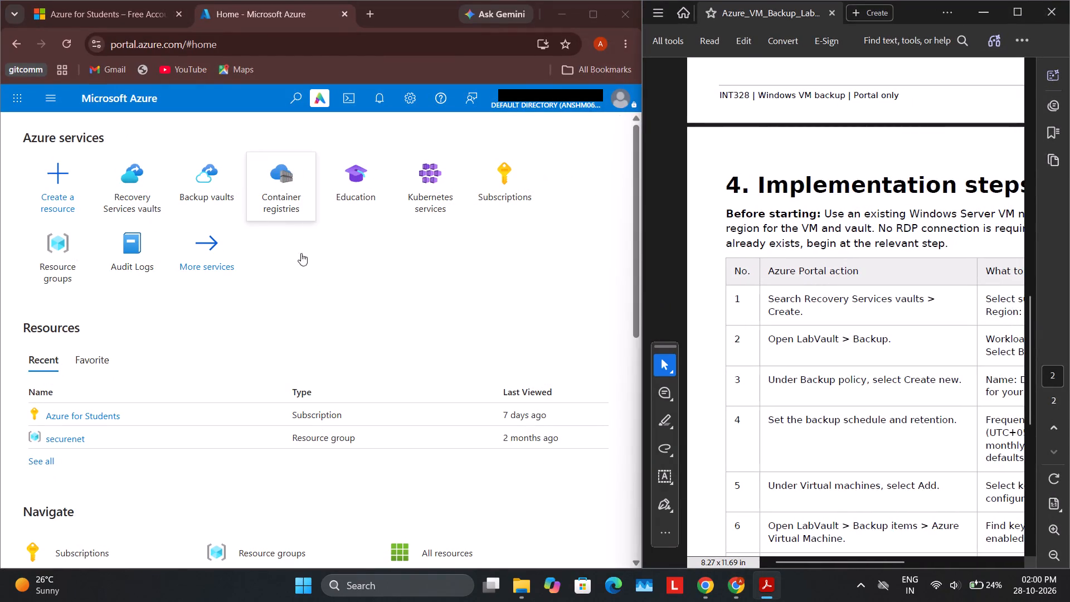
scroll(332, 339, "down", 1)
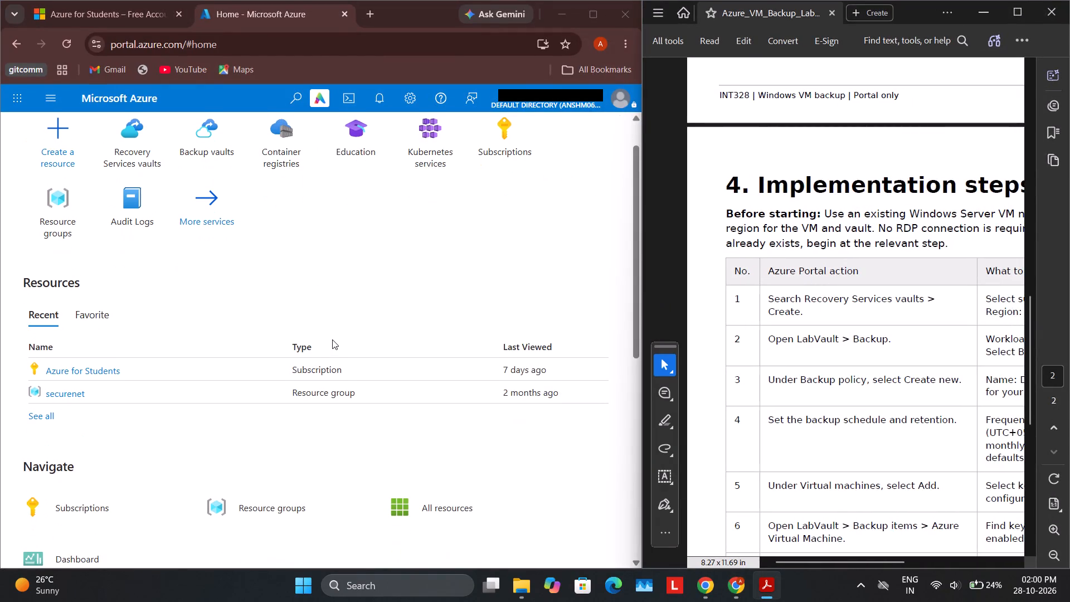
scroll(332, 339, "down", 1)
scroll(851, 278, "down", 3, "ctrl")
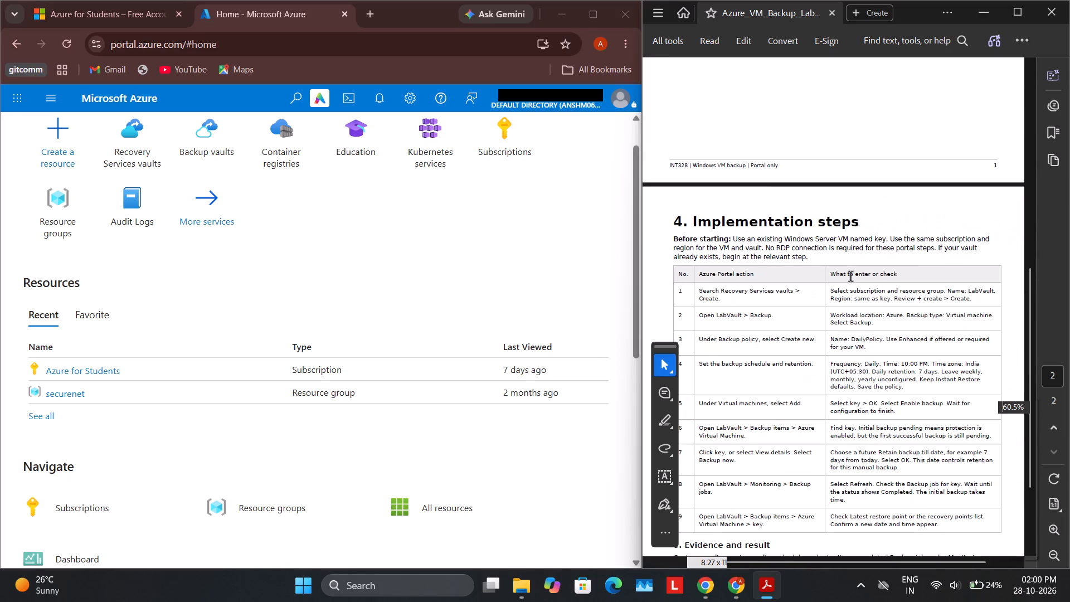
Read the lab PDF's scenario, key parts, retention settings and Implementation steps.
scroll(848, 305, "down", 1)
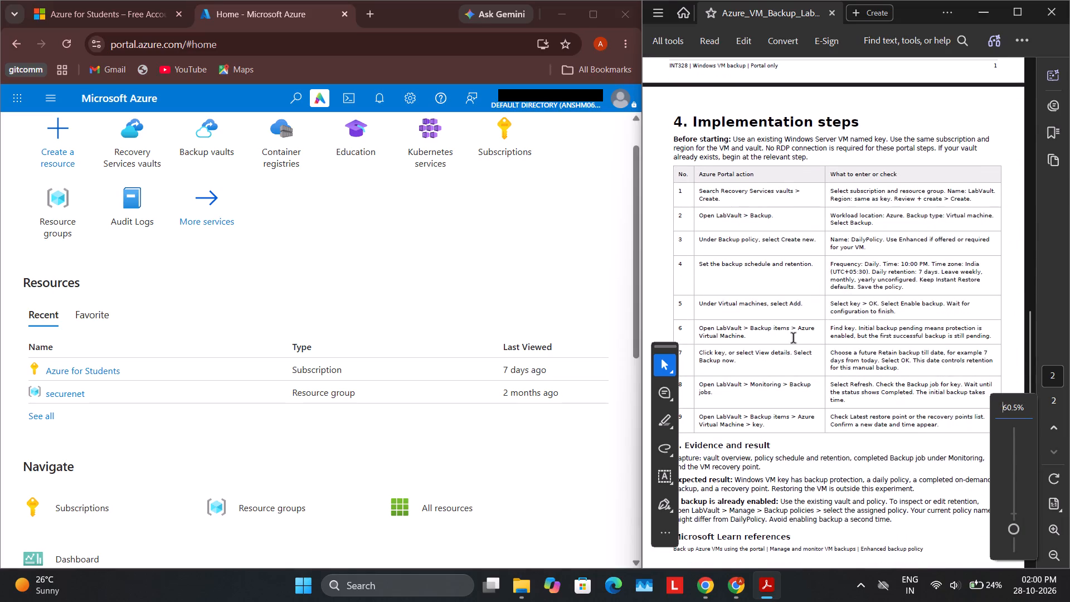
scroll(864, 351, "right", 1)
scroll(1040, 426, "left", 1)
scroll(883, 251, "up", 1)
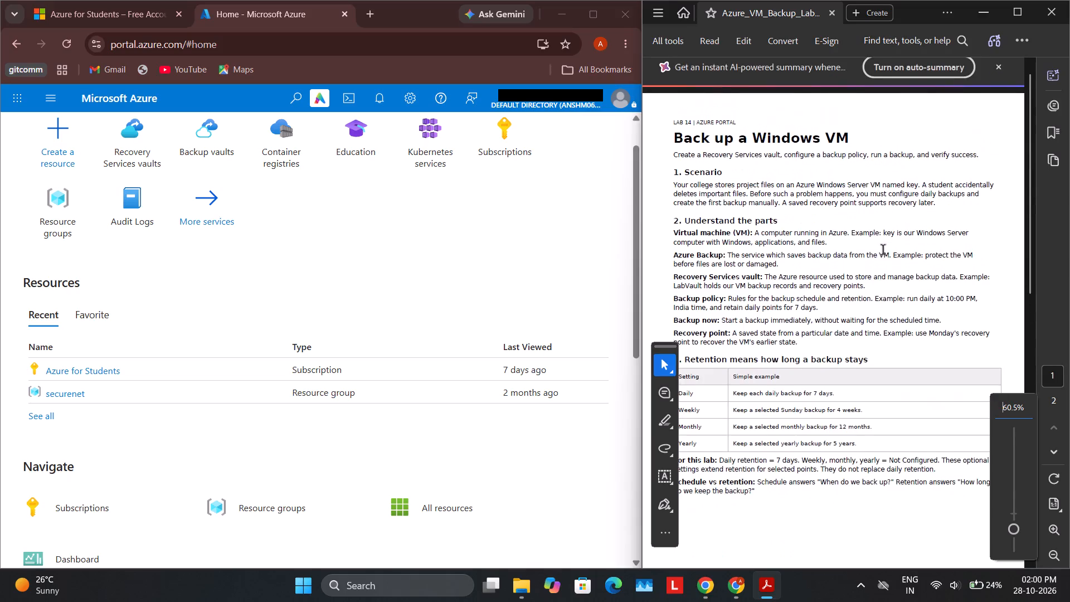
scroll(883, 251, "up", 2)
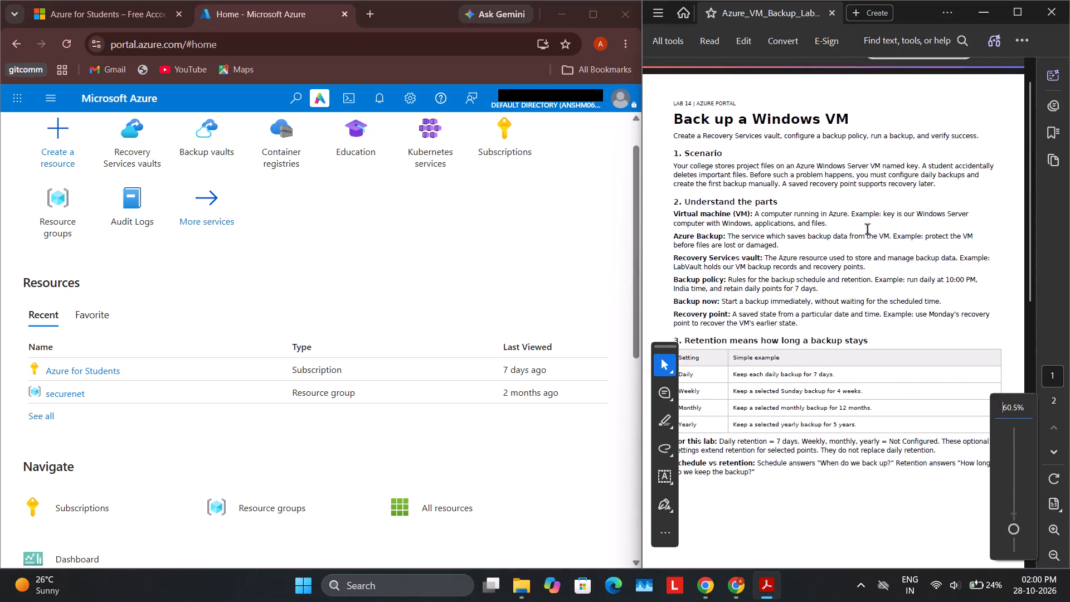
scroll(815, 299, "down", 1)
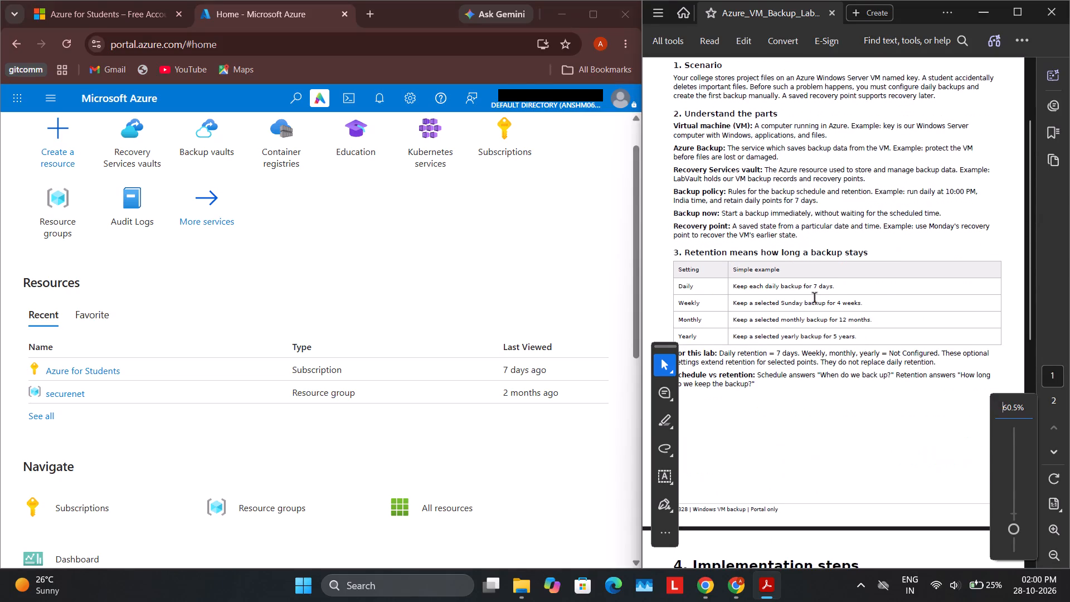
scroll(815, 299, "down", 1)
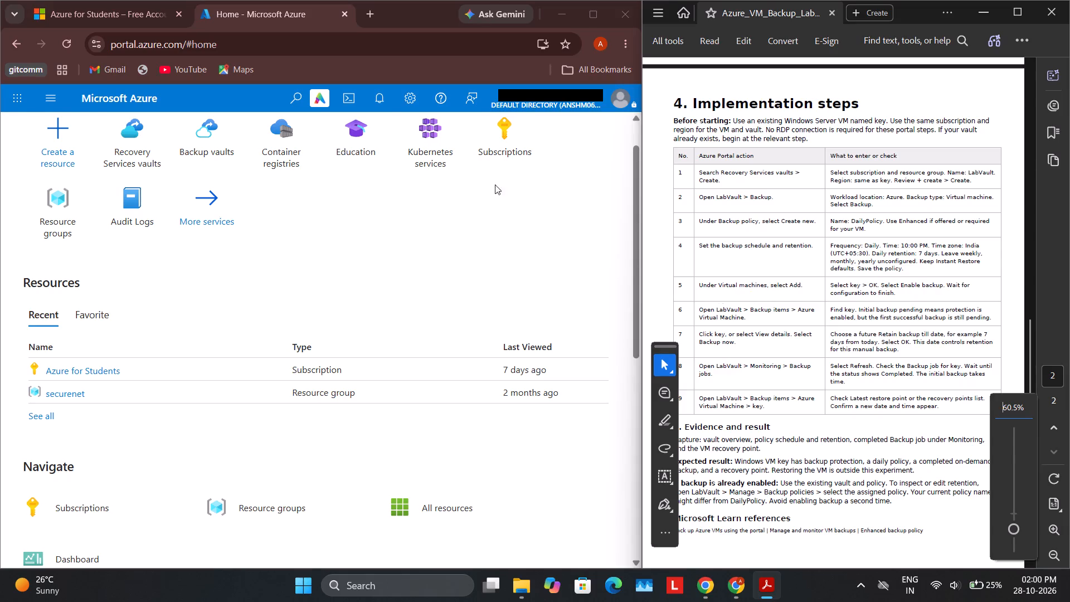
Search the Azure portal for vm and open the Virtual machines service.
scroll(358, 174, "up", 4)
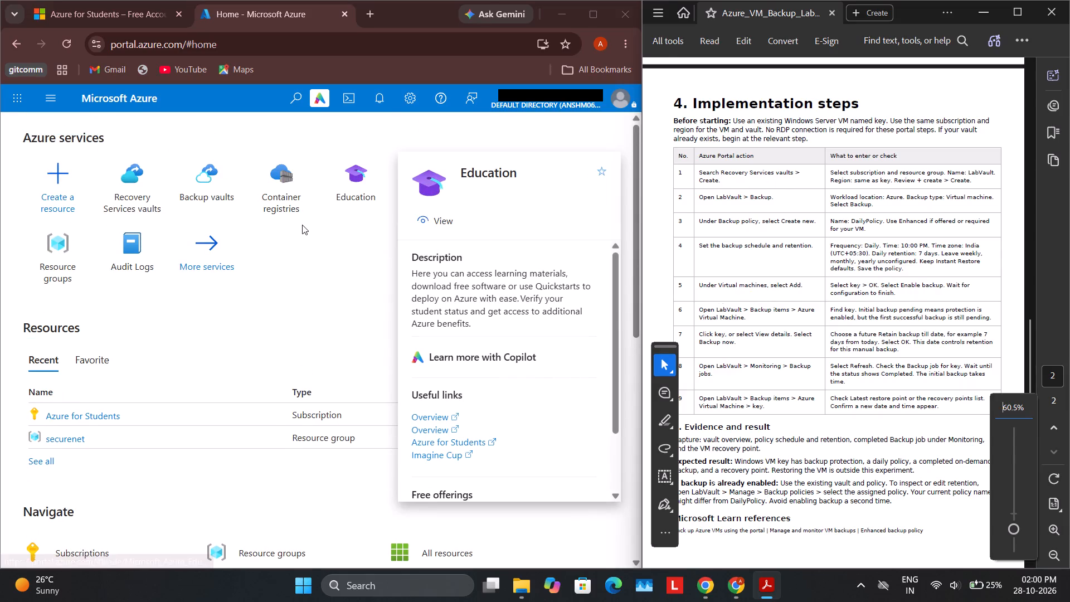
left_click(302, 269)
left_click(293, 101)
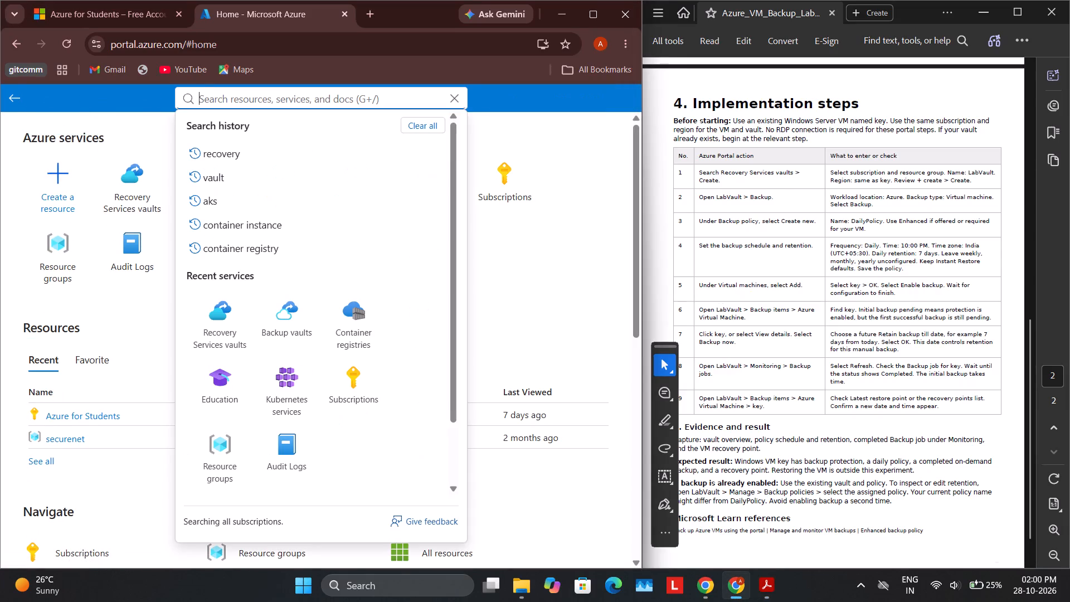
type("vm")
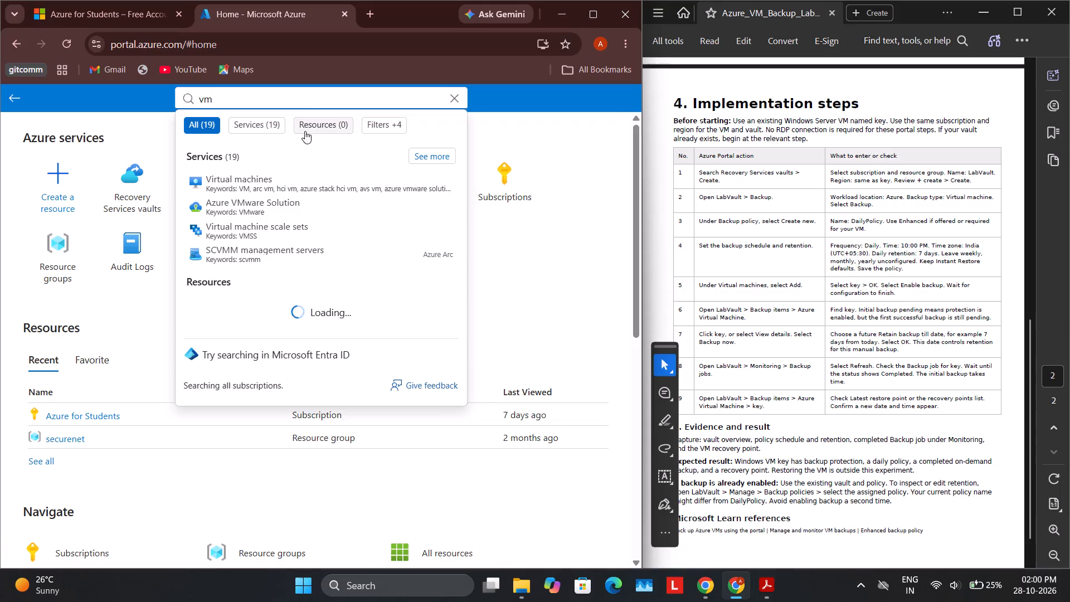
left_click(293, 185)
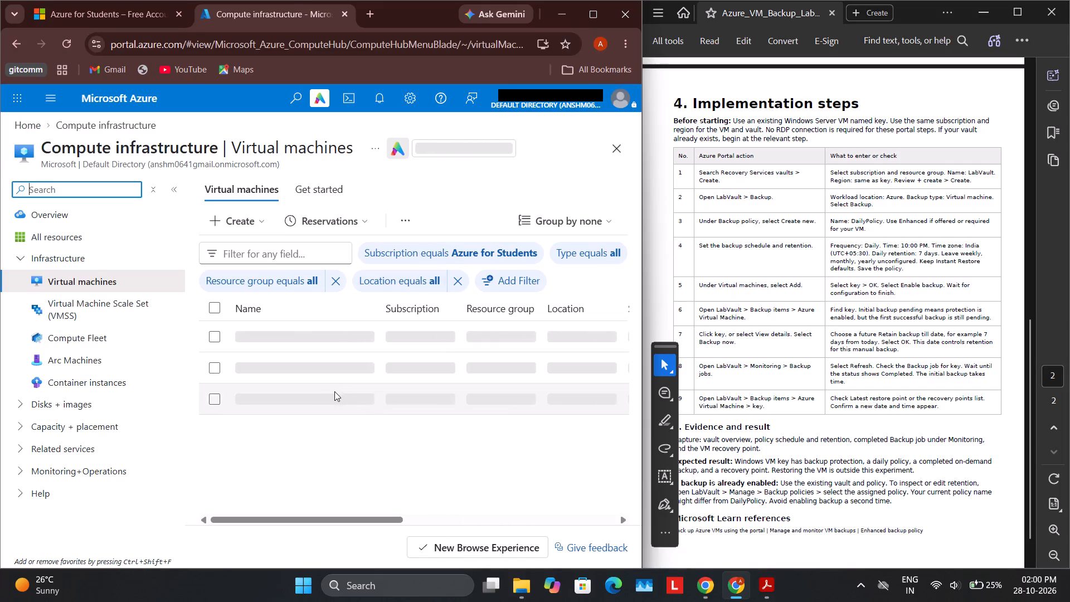
Start creating a new virtual machine and assign it to the existing NetworkWatcherRG resource group.
scroll(313, 411, "down", 5)
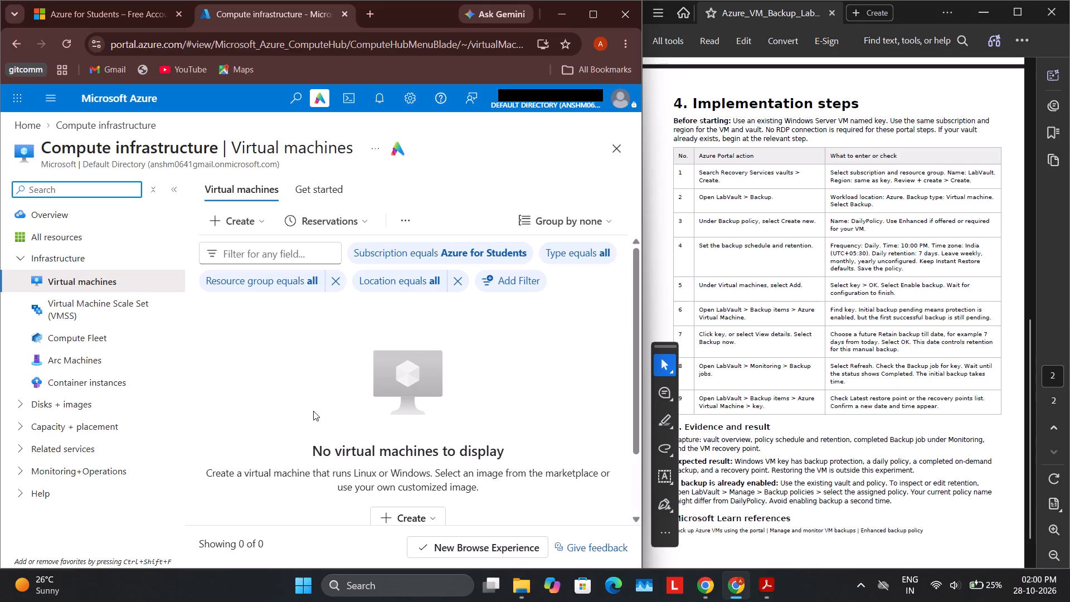
scroll(313, 411, "down", 2)
left_click(415, 438)
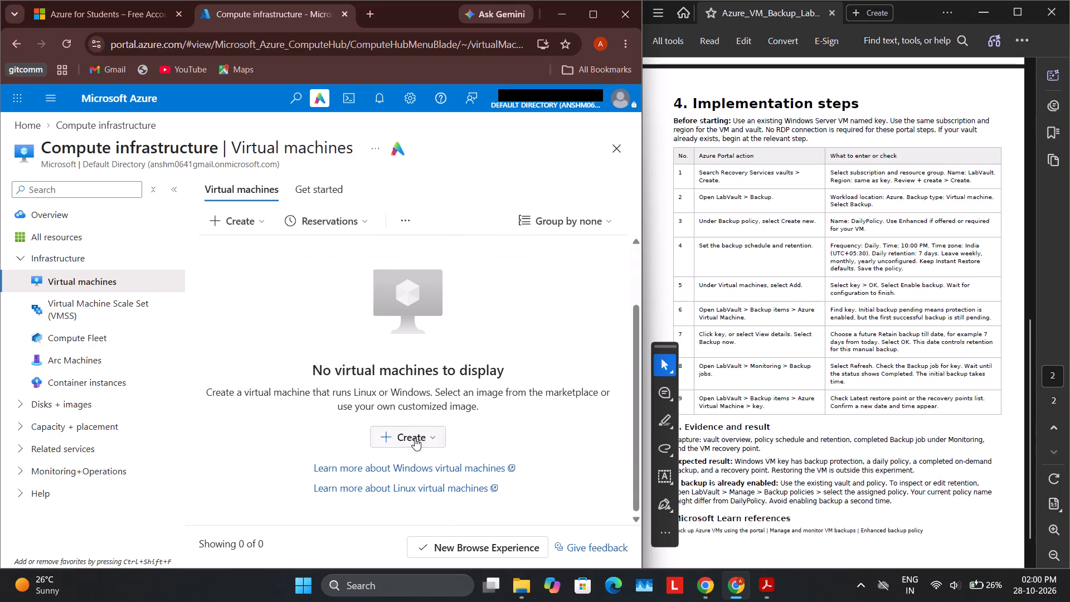
left_click(408, 318)
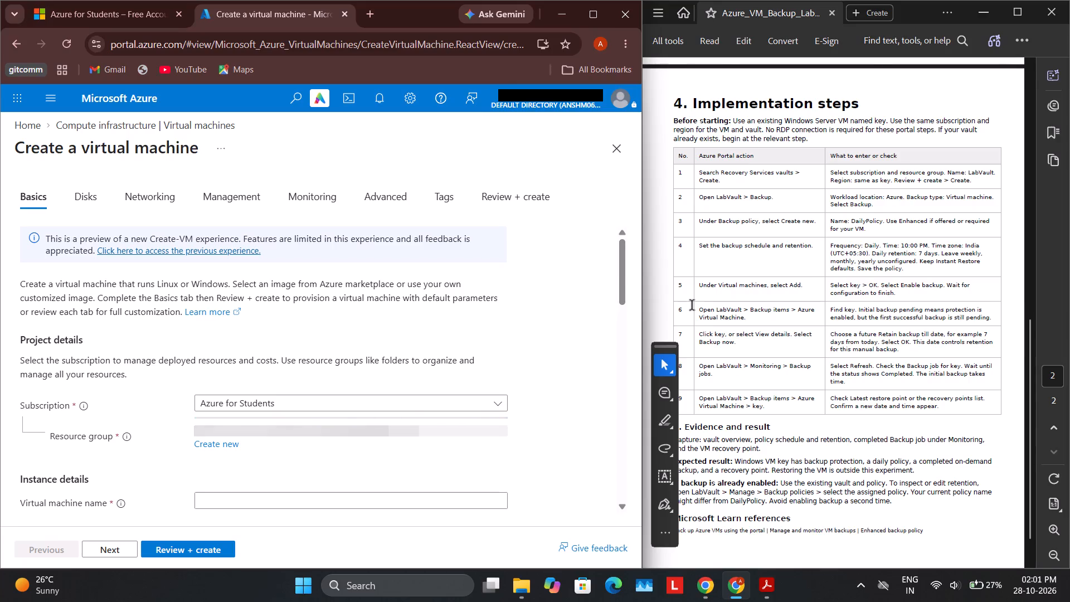
scroll(468, 347, "down", 4)
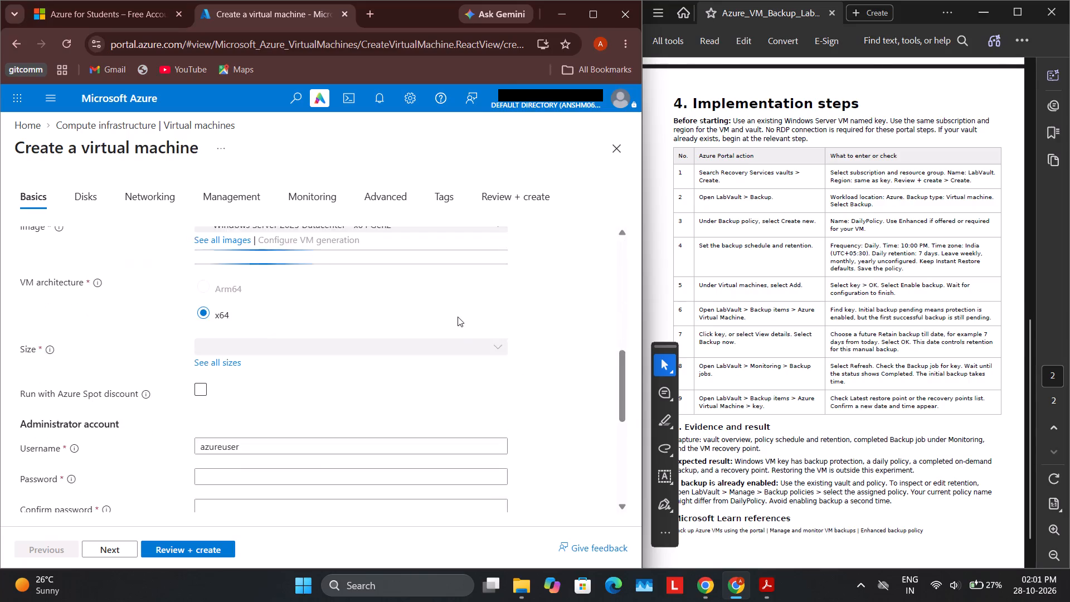
scroll(458, 317, "up", 6)
left_click(444, 436)
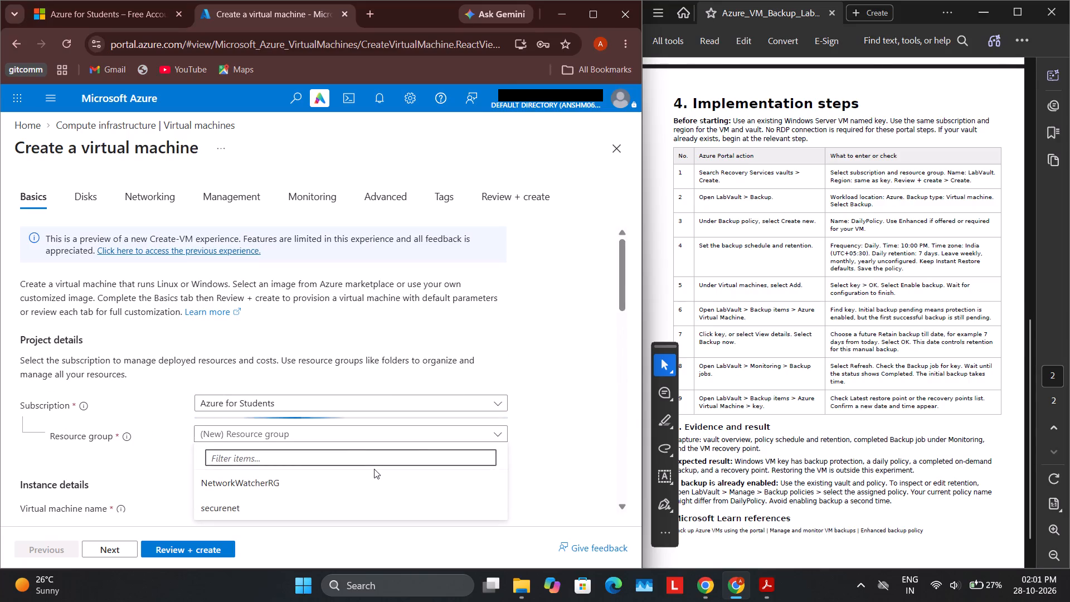
left_click(339, 480)
Name the new virtual machine backup in the instance details.
scroll(486, 375, "down", 2)
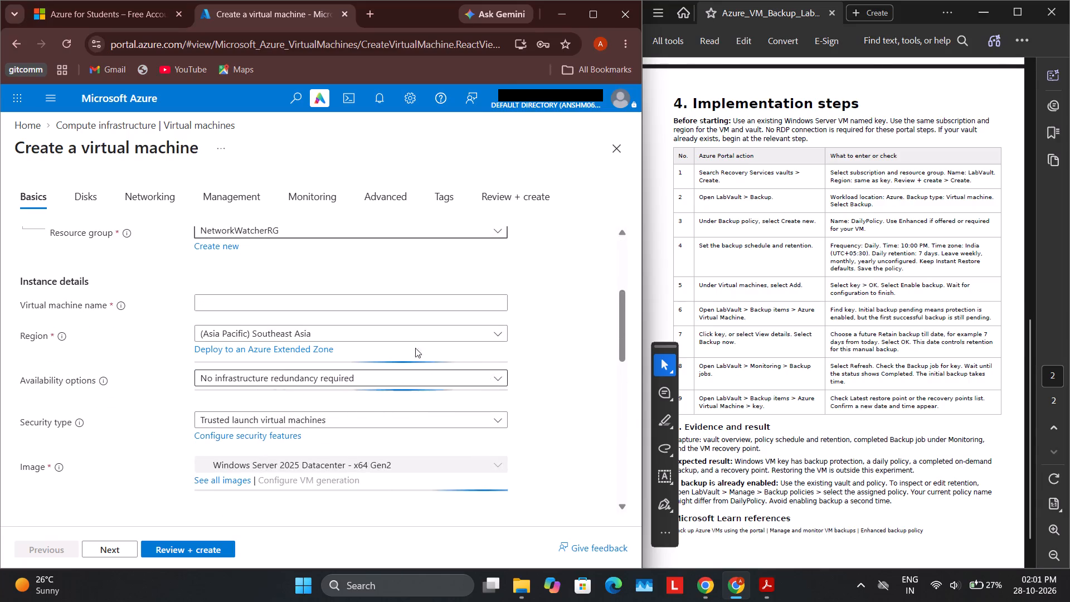
left_click(370, 301)
left_click(370, 301)
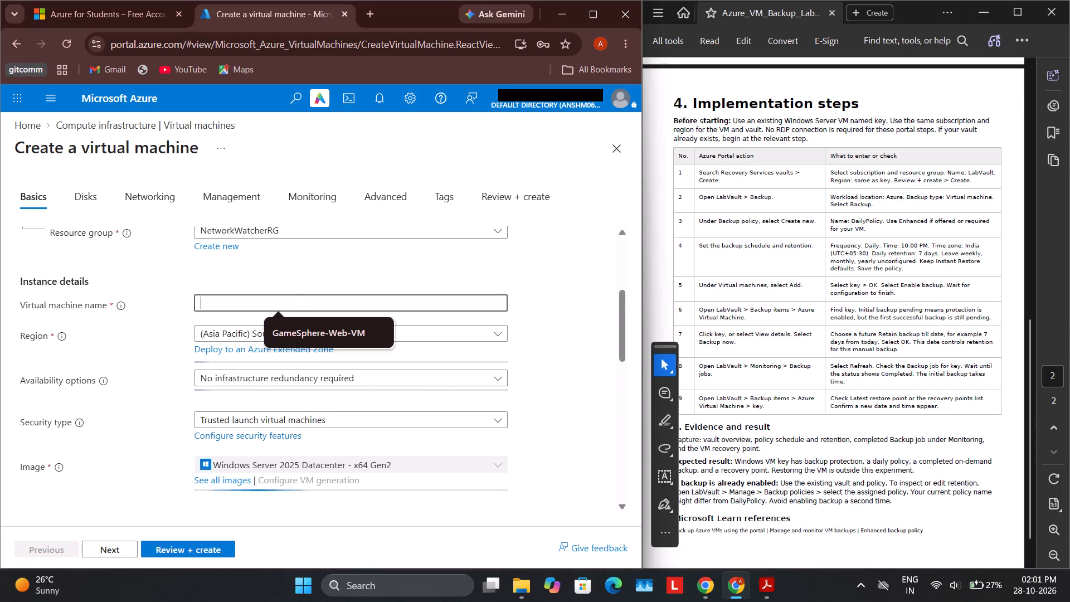
left_click(344, 330)
left_click(316, 304)
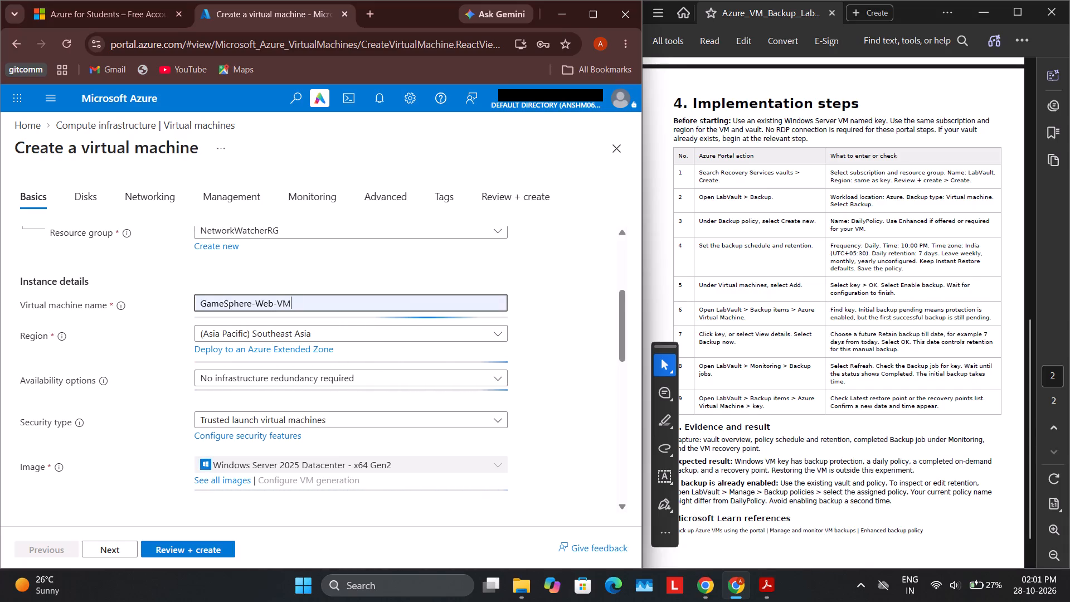
key("BackSpace")
key("BackSpace")
key("BackSpace")
key("BackSpace")
key("BackSpace")
key("BackSpace")
key("BackSpace")
key("BackSpace")
key("BackSpace")
key("BackSpace")
key("BackSpace")
key("BackSpace")
key("BackSpace")
key("BackSpace")
key("BackSpace")
key("BackSpace")
key("BackSpace")
key("BackSpace")
key("BackSpace")
key("BackSpace")
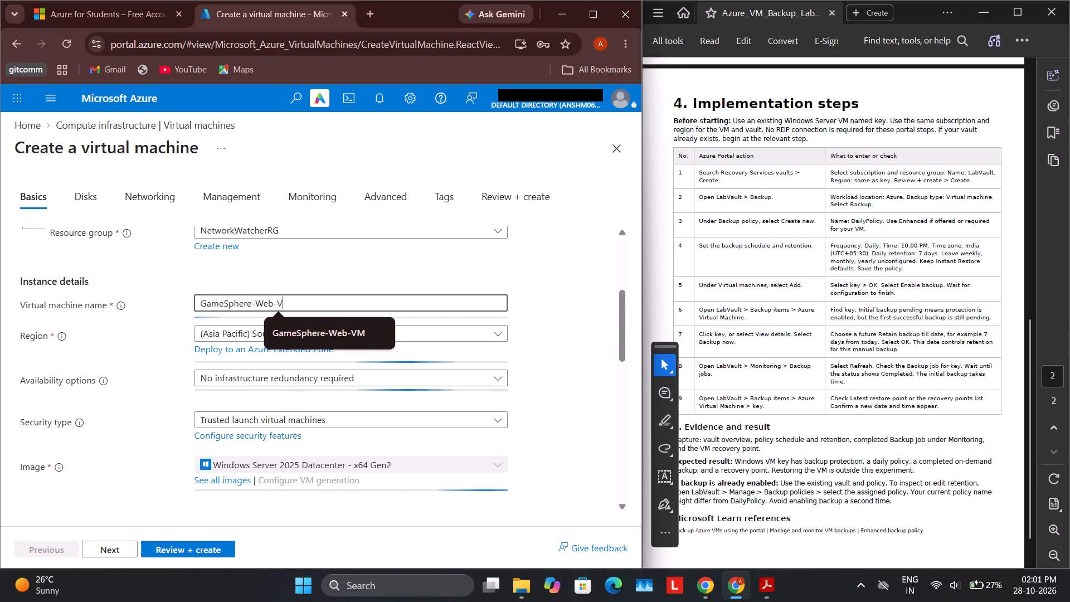
type("cm")
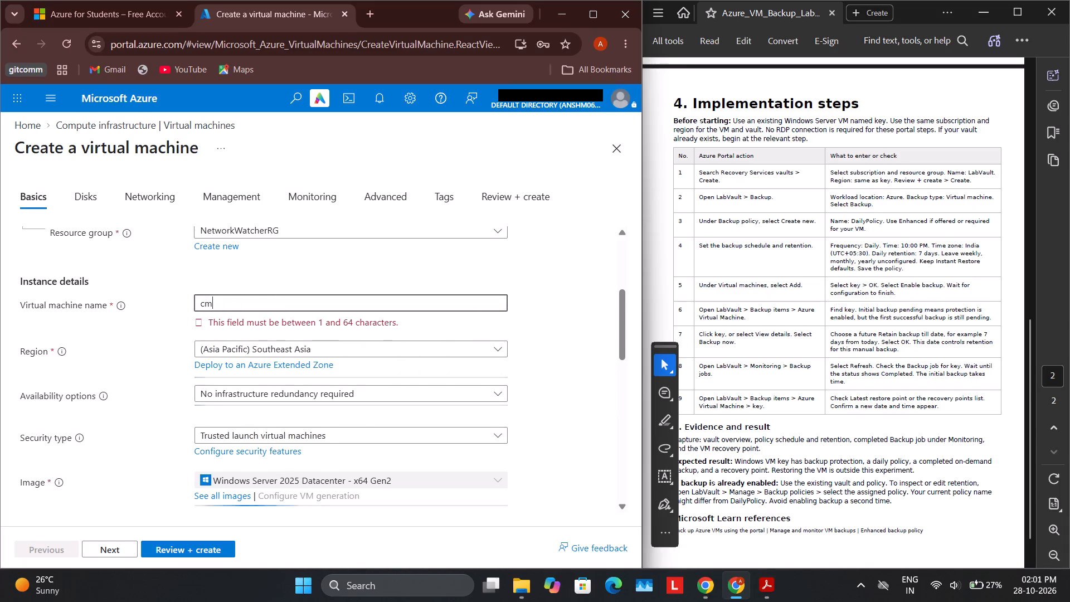
key("BackSpace")
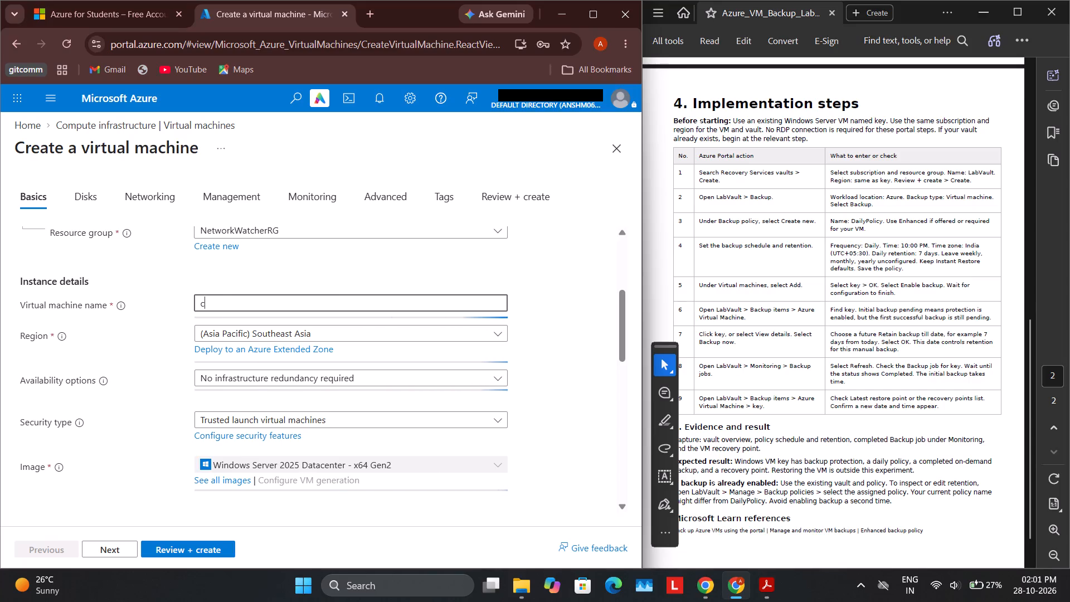
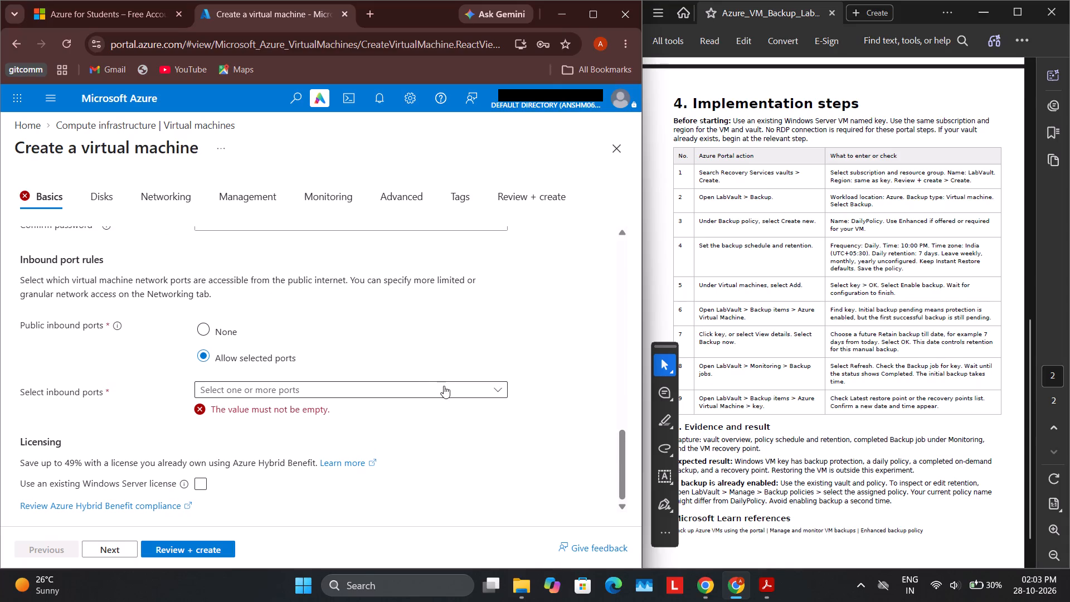
Allow RDP (3389) as the public inbound port for the new virtual machine.
left_click(444, 387)
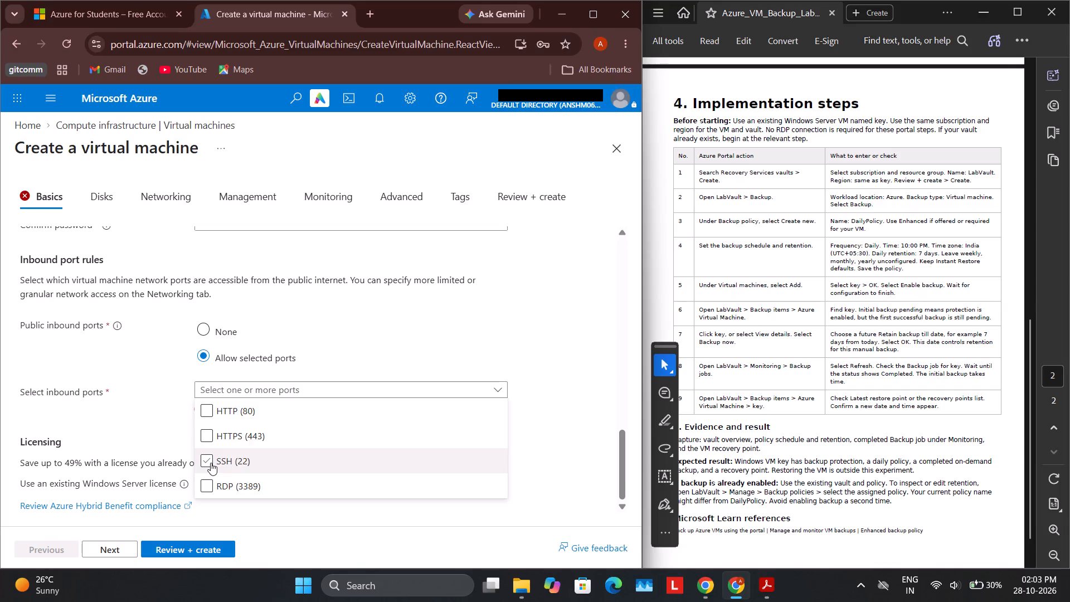
left_click(205, 484)
left_click(518, 346)
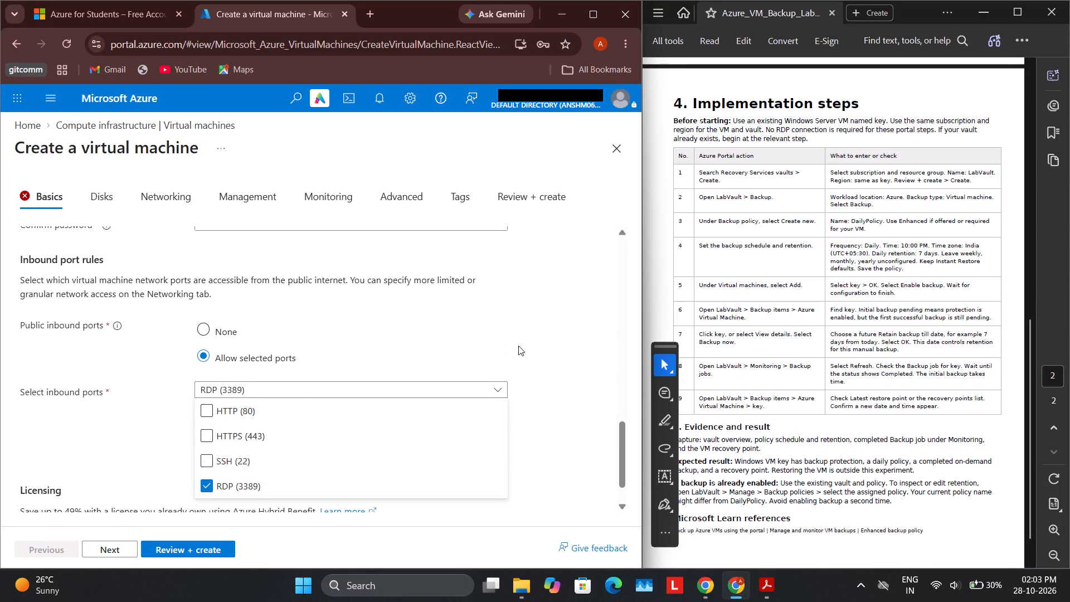
scroll(518, 346, "down", 2)
scroll(306, 438, "down", 3)
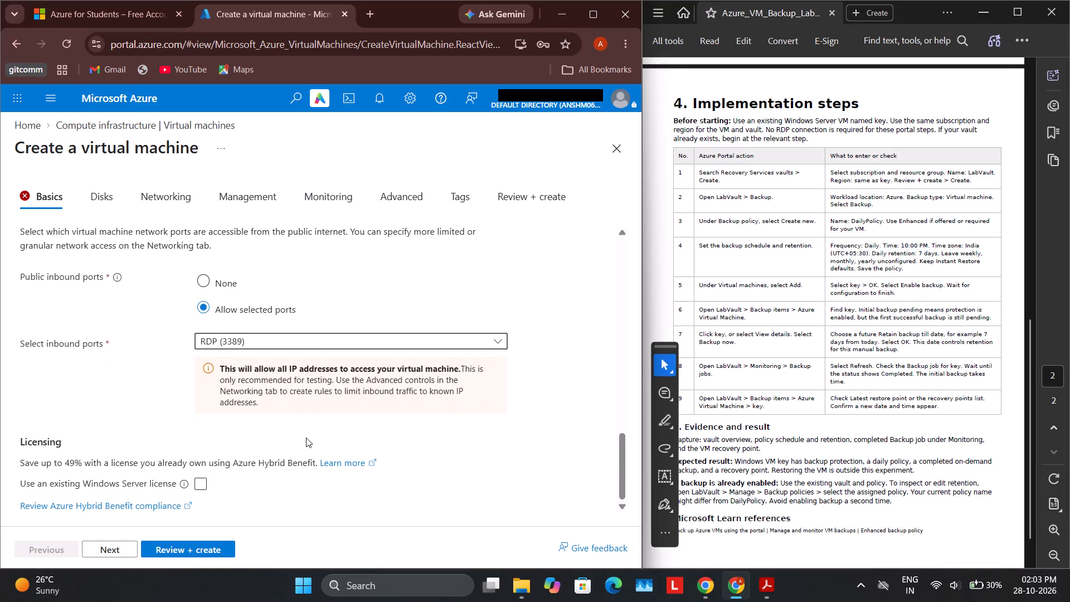
Examine the virtual machine's basic settings, including its image, availability zone and the alternative sizes on offer.
scroll(306, 438, "up", 4)
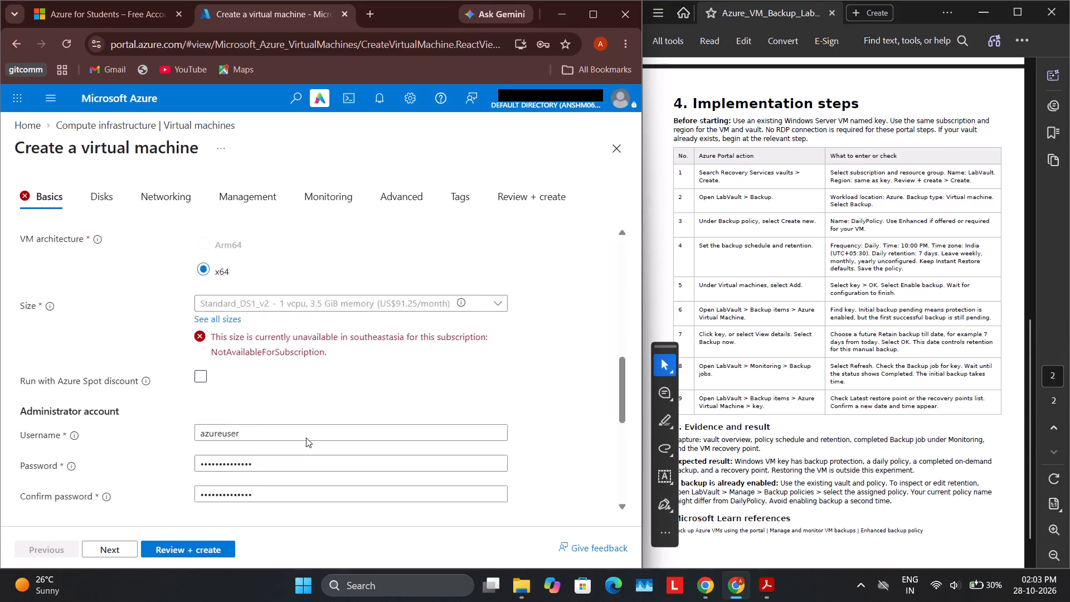
scroll(306, 438, "down", 4)
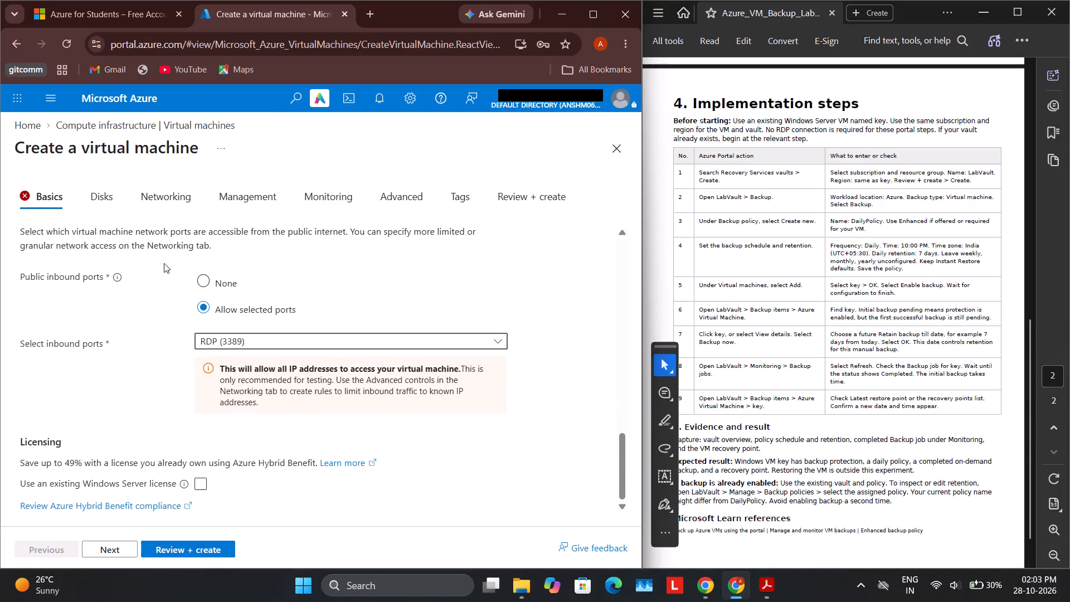
left_click(101, 200)
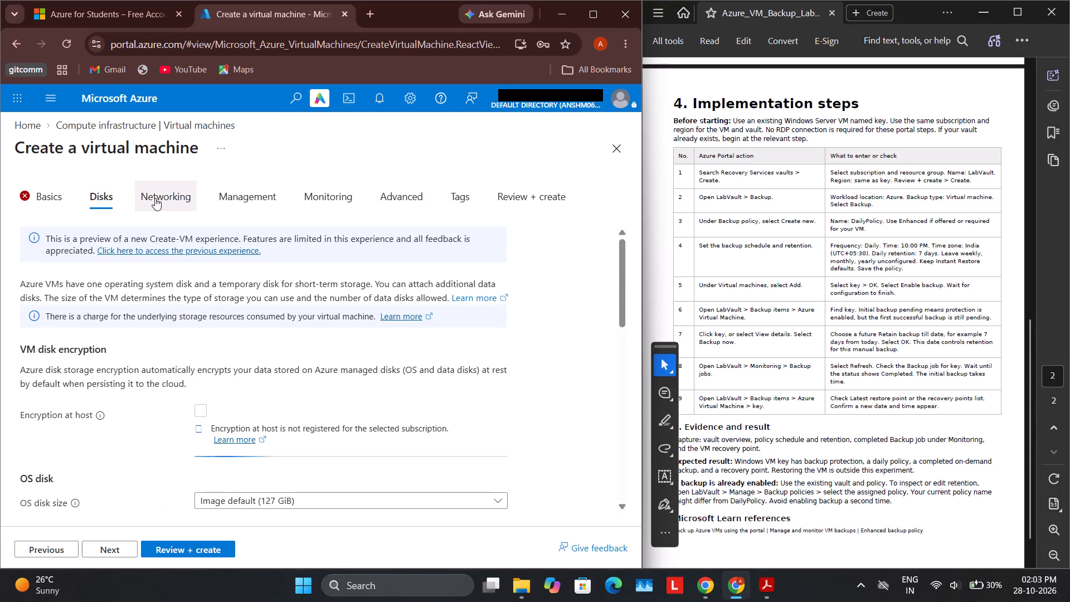
left_click(37, 191)
scroll(436, 400, "up", 2)
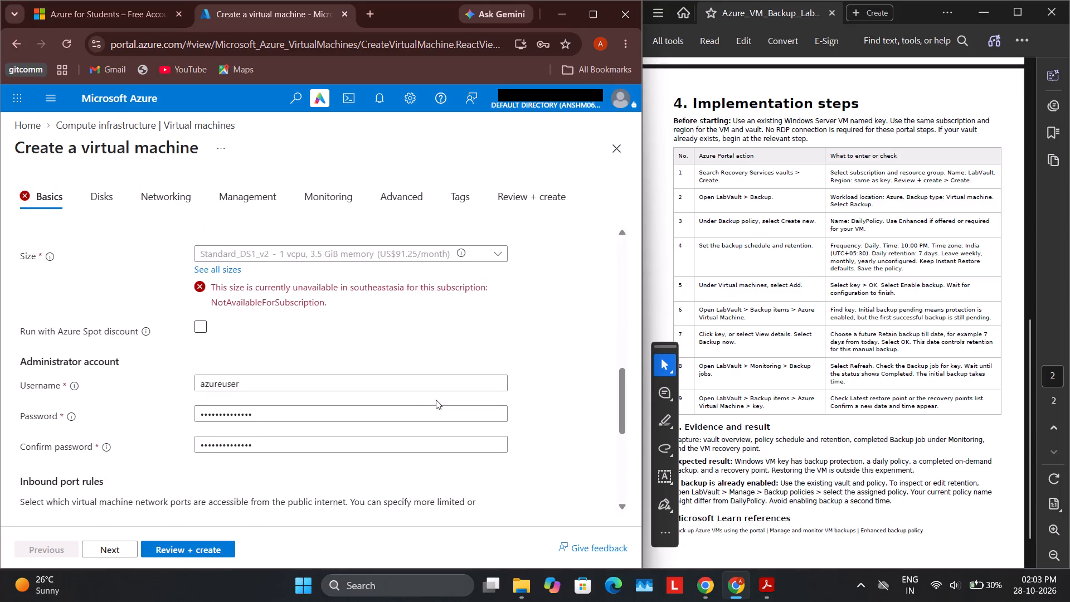
scroll(436, 400, "up", 1)
left_click(484, 324)
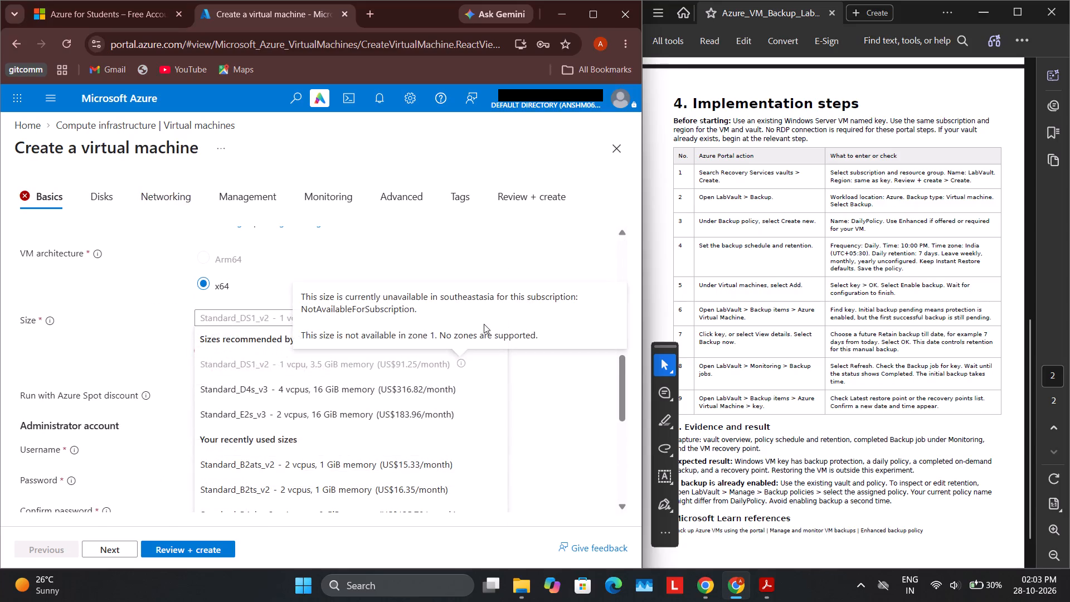
left_click(278, 292)
scroll(278, 292, "up", 1)
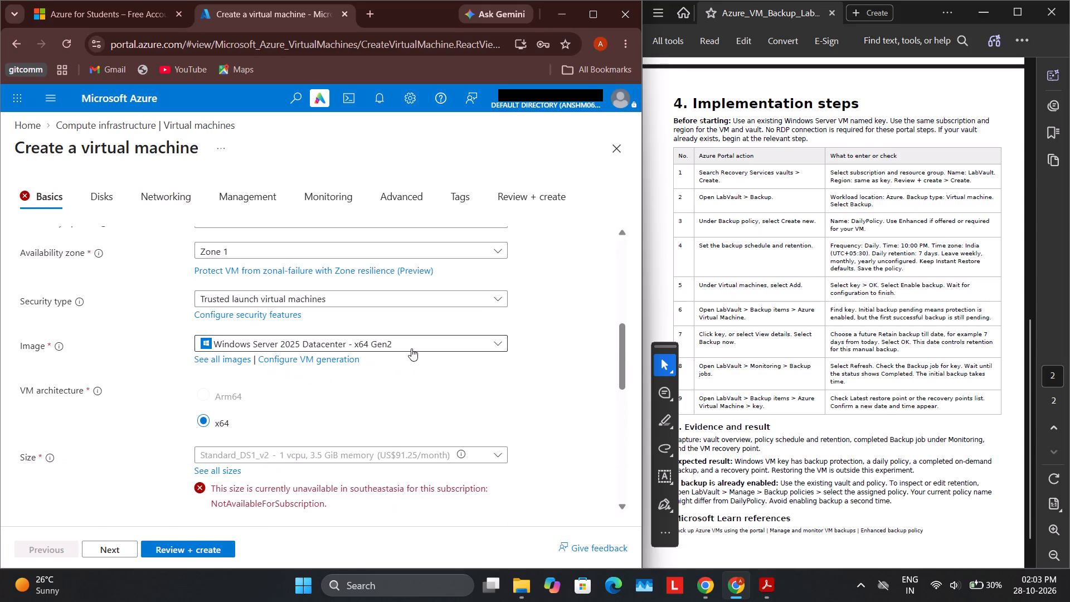
scroll(536, 378, "down", 1)
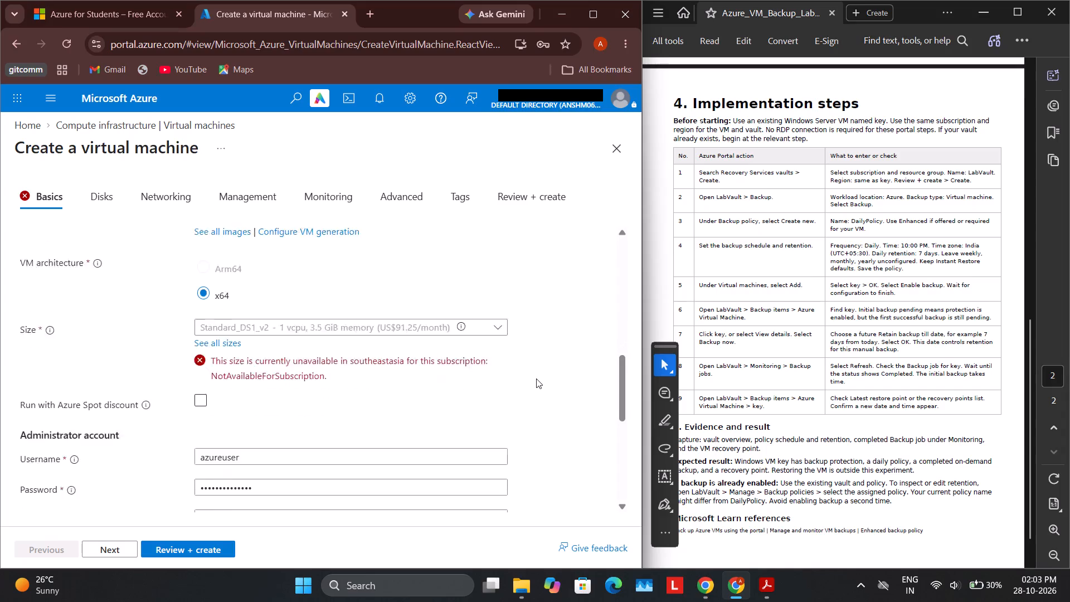
scroll(536, 378, "down", 1)
left_click(484, 299)
scroll(424, 360, "down", 1)
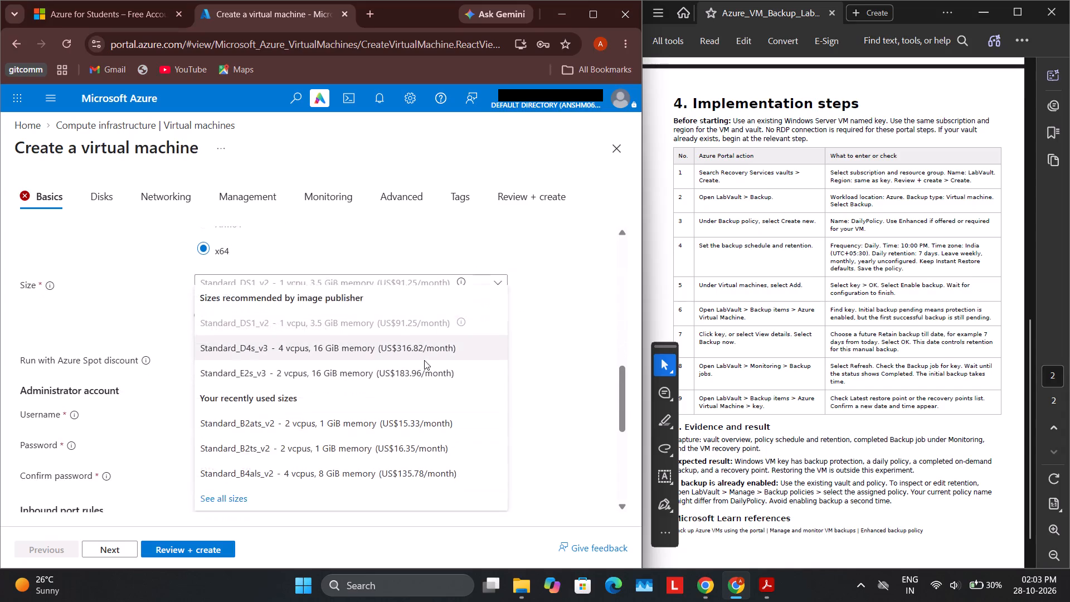
scroll(424, 360, "down", 1)
left_click(495, 260)
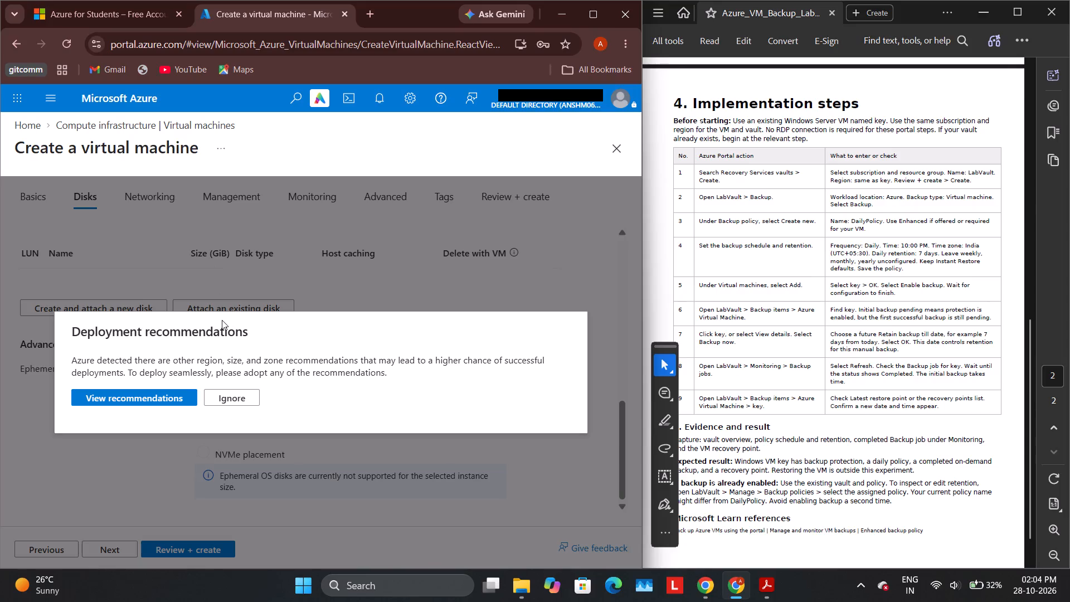
Ignore the deployment recommendations for other regions, sizes and zones.
scroll(222, 320, "right", 1)
scroll(359, 383, "left", 1)
scroll(200, 395, "left", 1)
left_click(251, 402)
Look through the virtual machine's disk, networking, management, monitoring, advanced and tag settings, keeping them as they are.
scroll(383, 412, "down", 1)
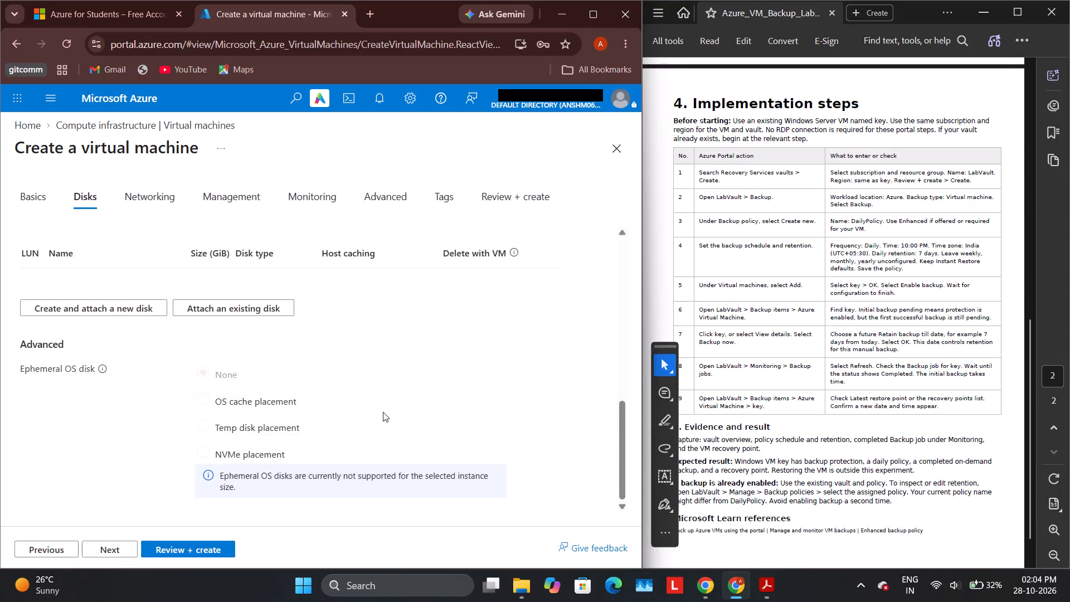
scroll(383, 412, "down", 1)
left_click(216, 197)
left_click(197, 197)
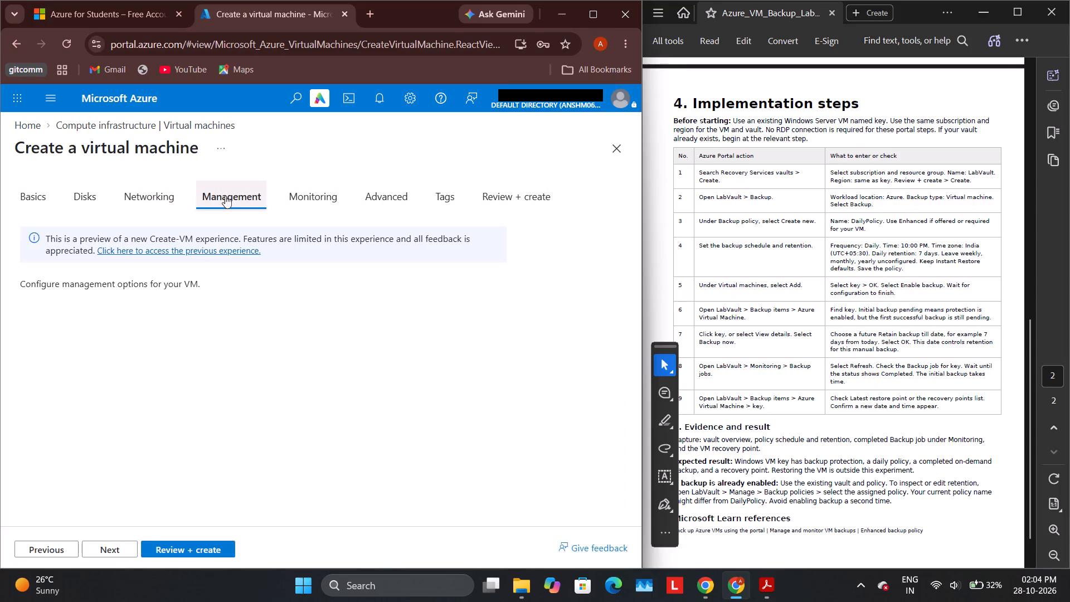
left_click(235, 195)
left_click(138, 200)
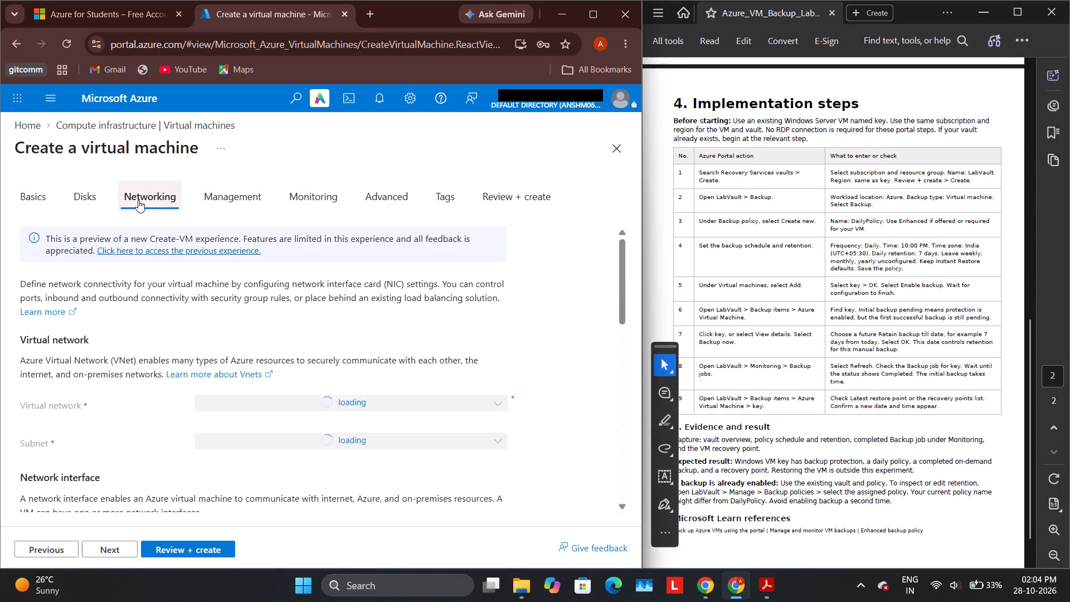
left_click(216, 188)
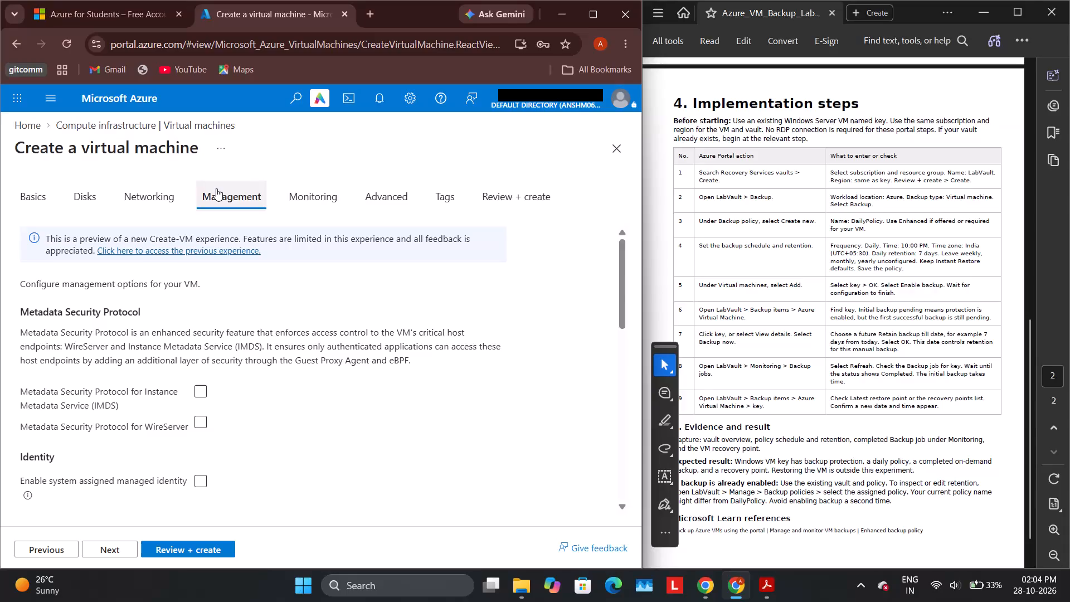
left_click(314, 200)
left_click(377, 196)
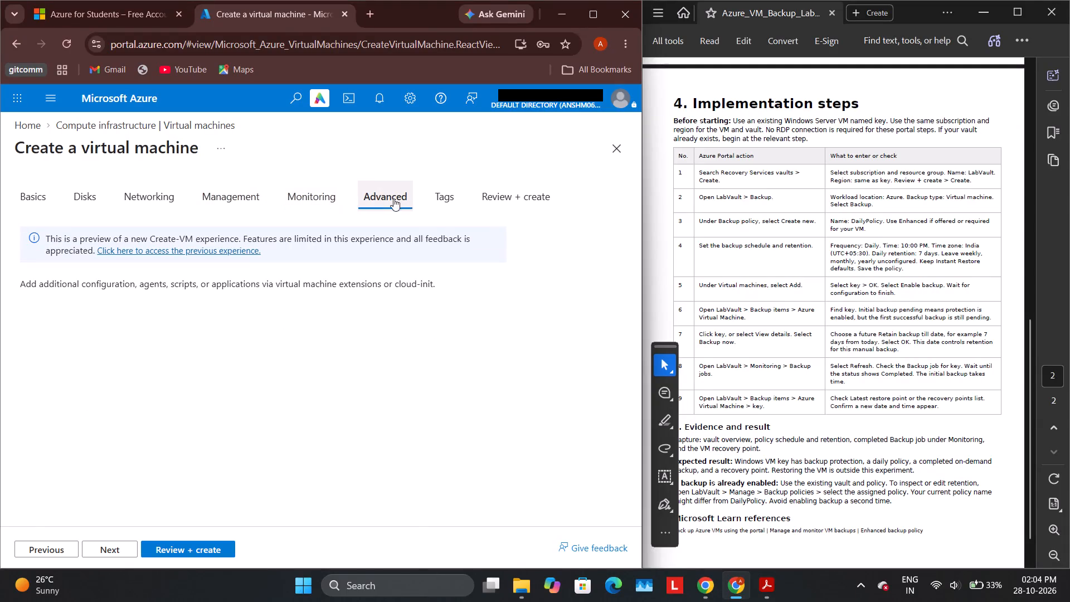
left_click(435, 203)
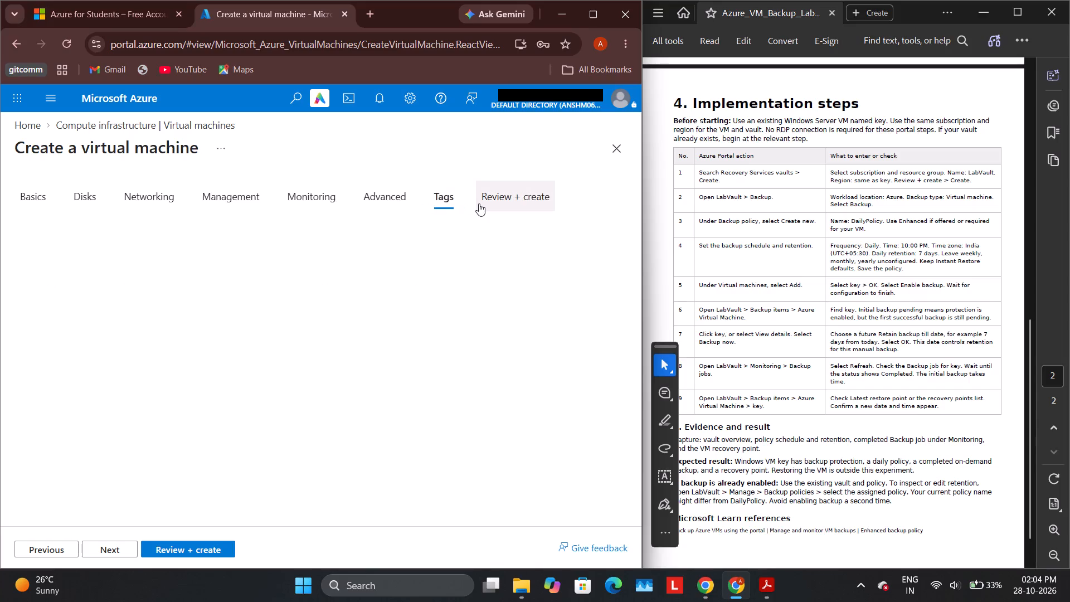
Proceed to the final review of the virtual machine and run its validation.
left_click(479, 203)
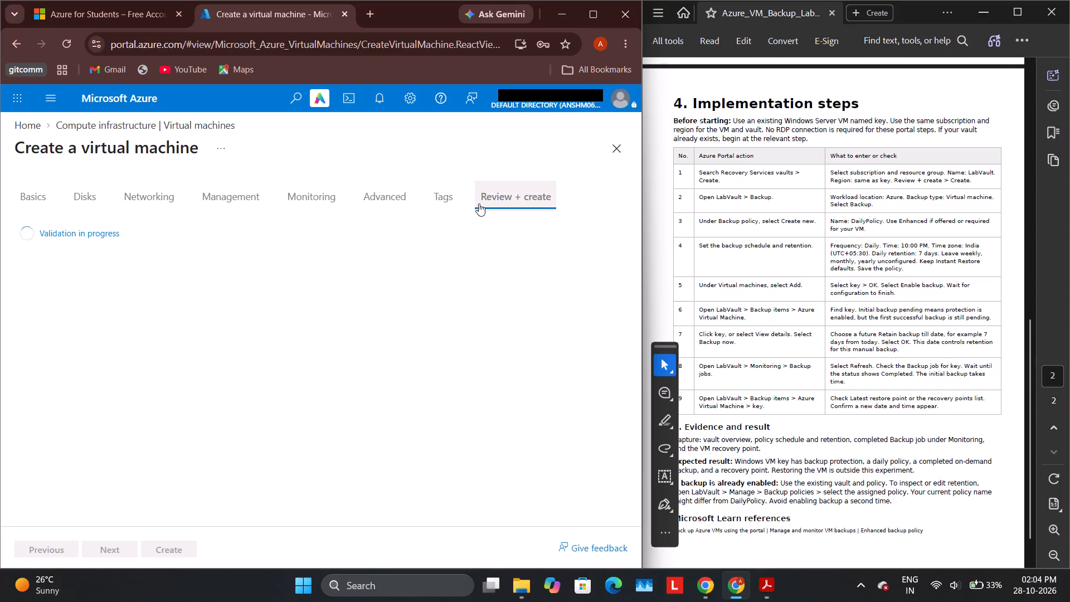
left_click(429, 201)
left_click(455, 192)
left_click(438, 203)
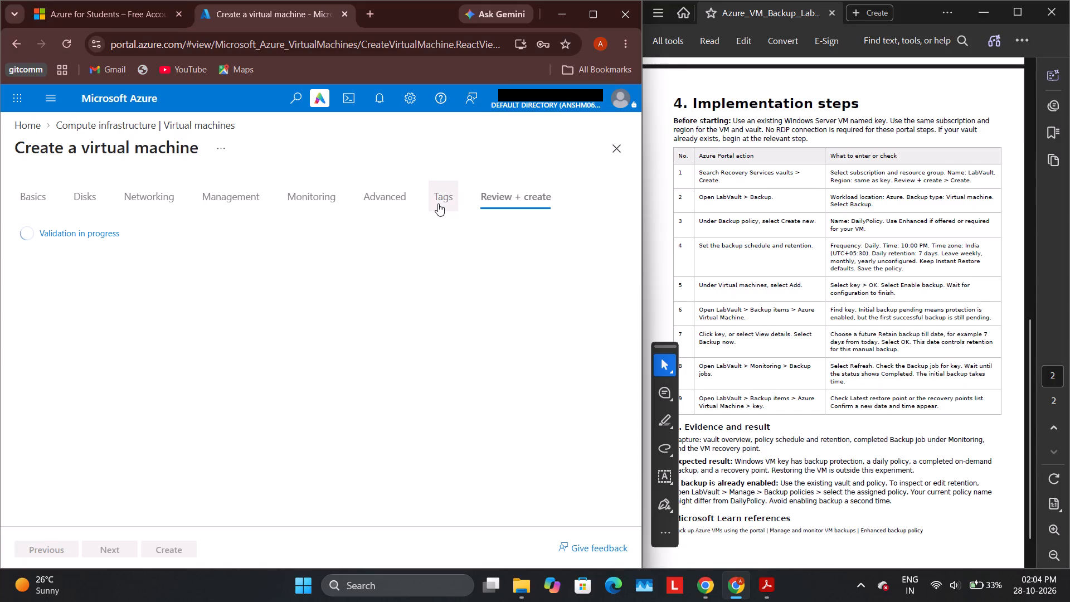
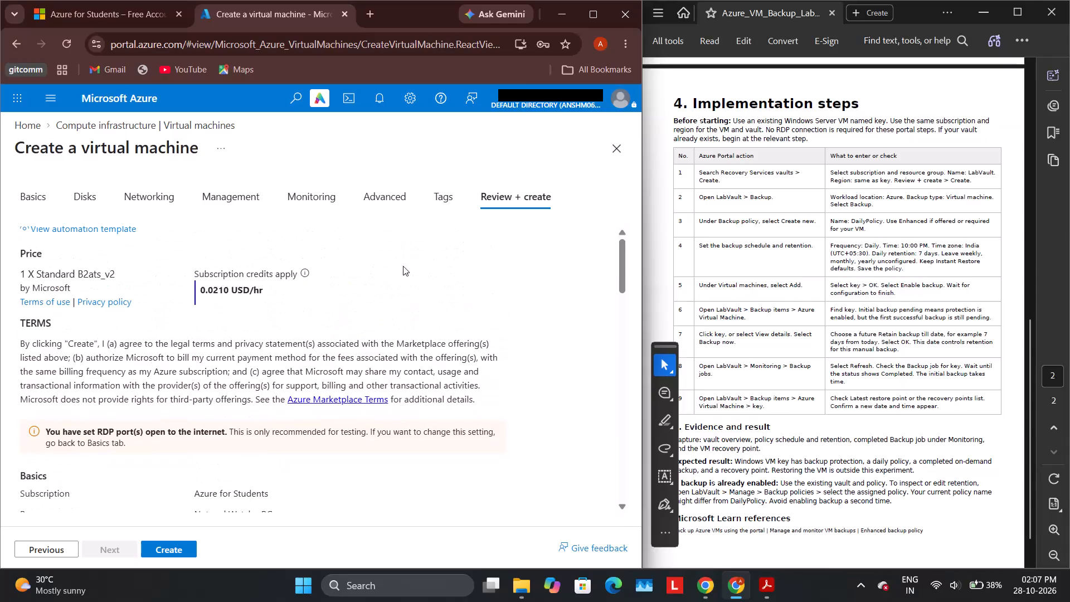
Review the virtual machine's summary, from its price and terms through to the monitoring and advanced settings.
scroll(305, 308, "right", 2)
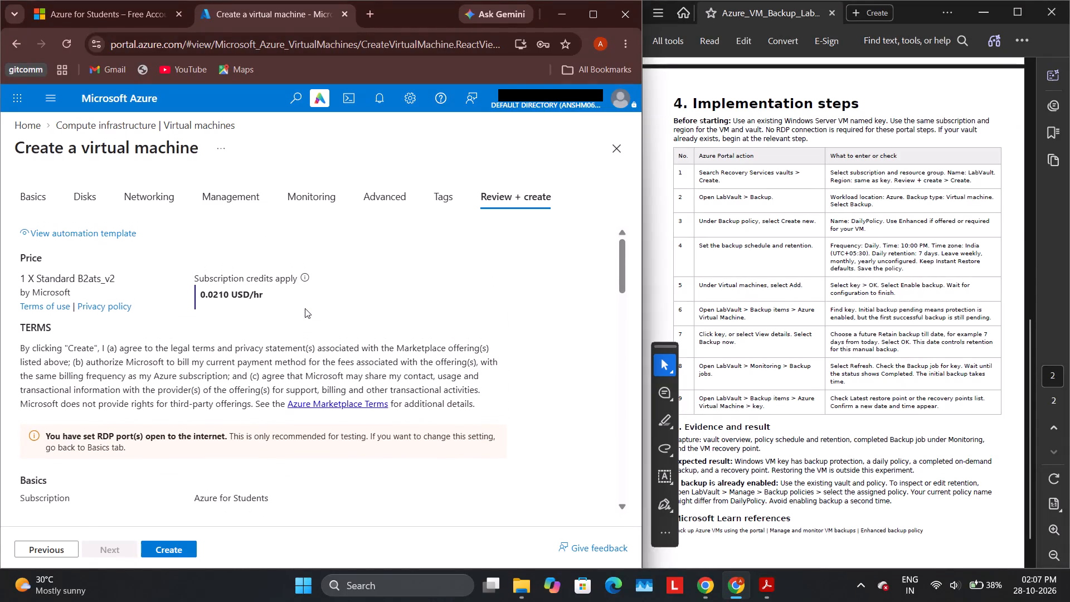
scroll(377, 277, "up", 2)
scroll(377, 277, "down", 5)
scroll(342, 461, "down", 8)
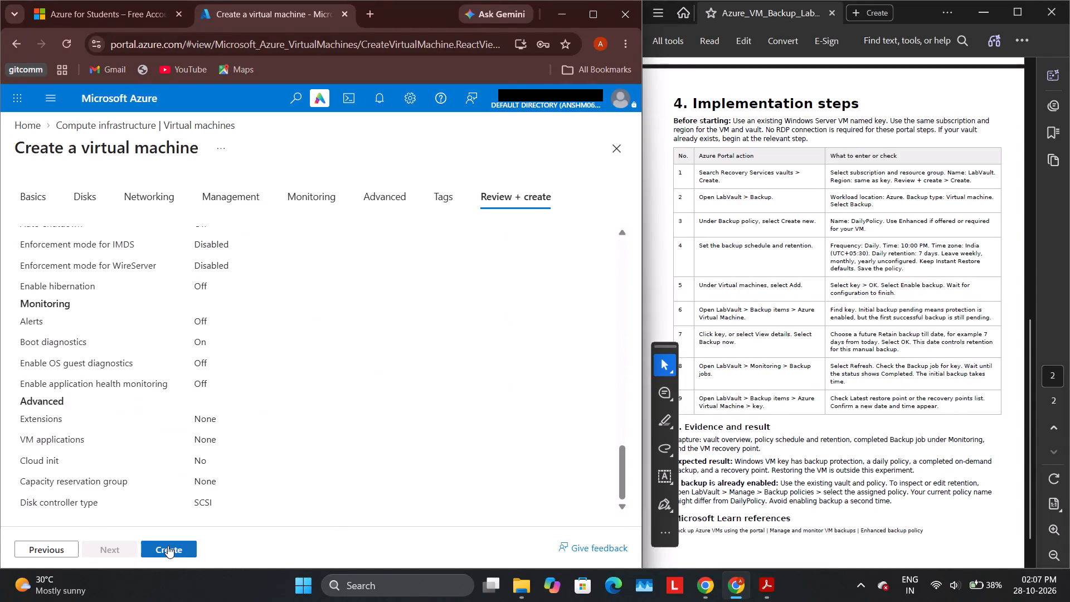
scroll(295, 430, "up", 13)
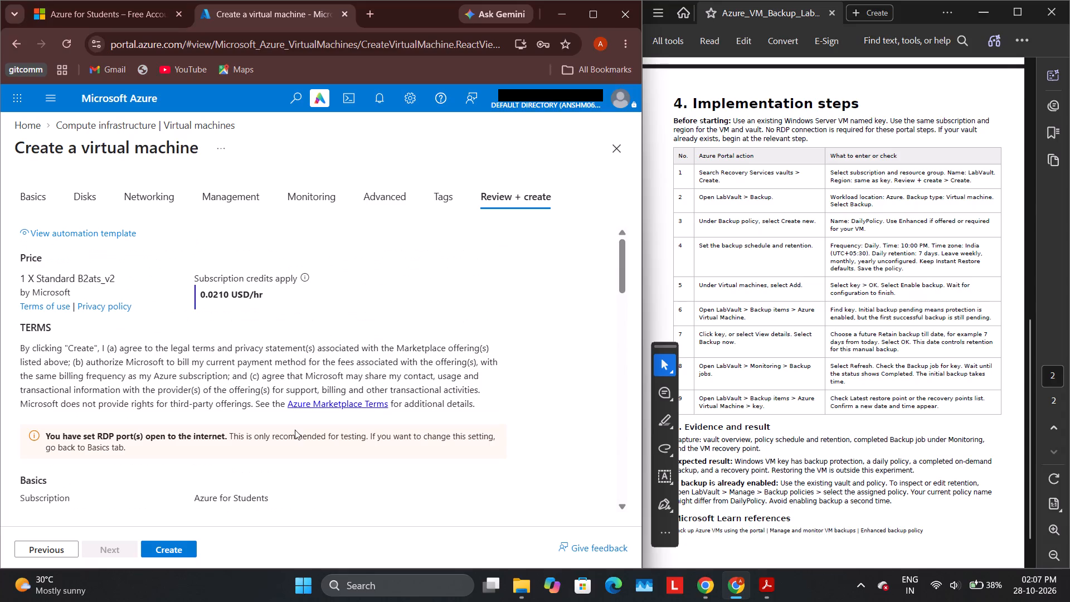
scroll(295, 430, "down", 5)
Submit the reviewed configuration to create the virtual machine.
left_click(168, 558)
left_click(167, 550)
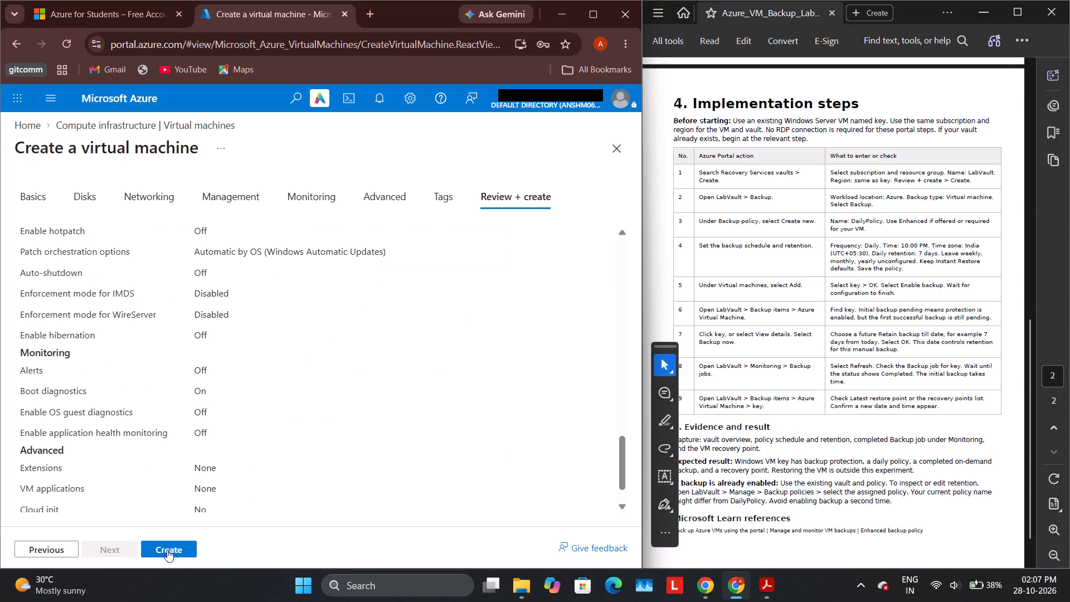
left_click(182, 549)
left_click(182, 549)
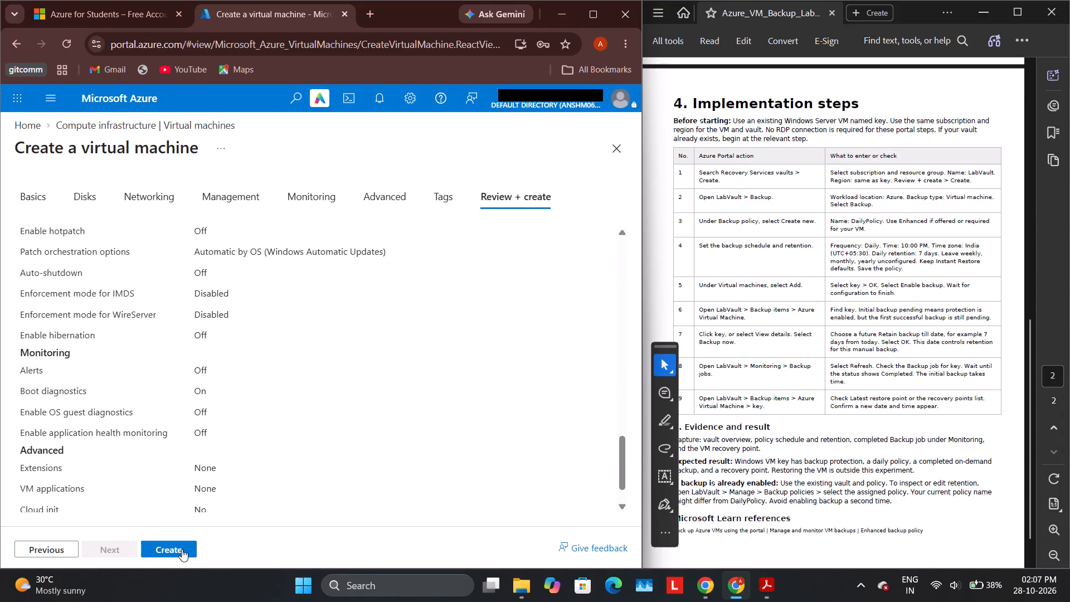
right_click(182, 549)
double_click(182, 549)
left_click(160, 552)
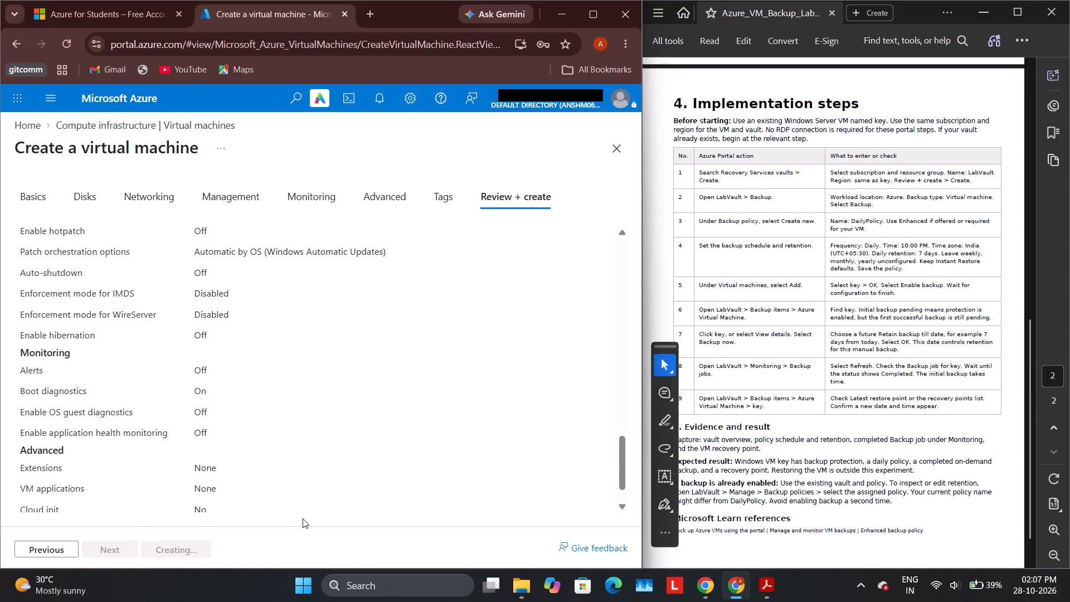
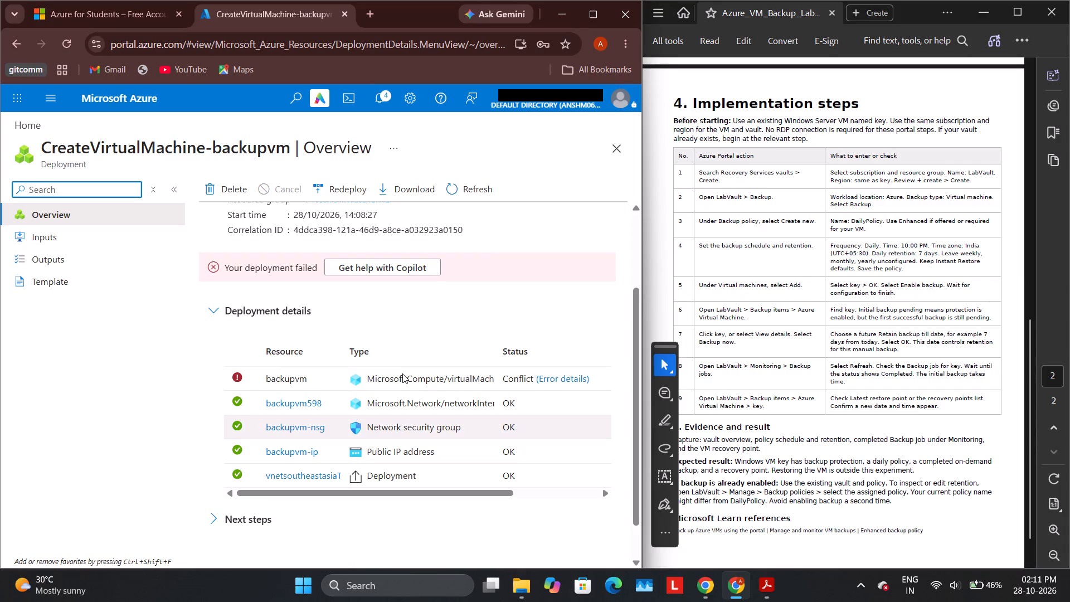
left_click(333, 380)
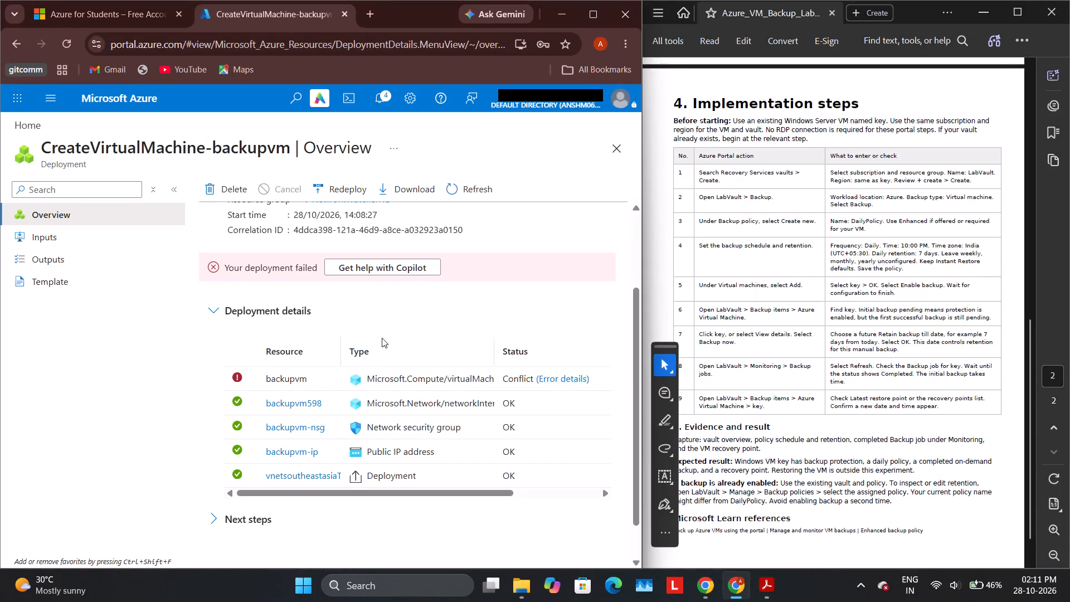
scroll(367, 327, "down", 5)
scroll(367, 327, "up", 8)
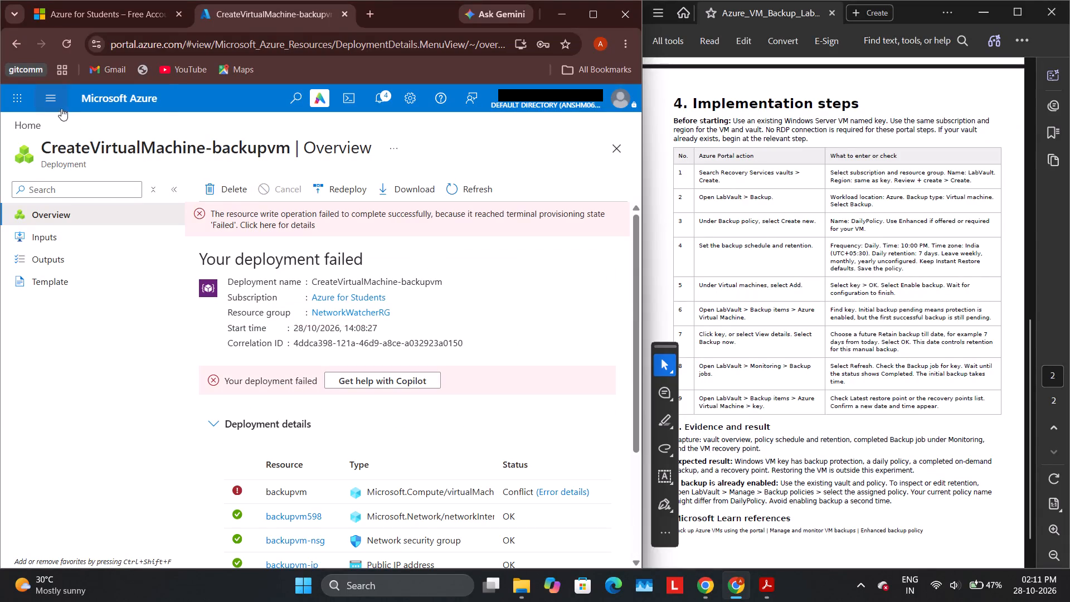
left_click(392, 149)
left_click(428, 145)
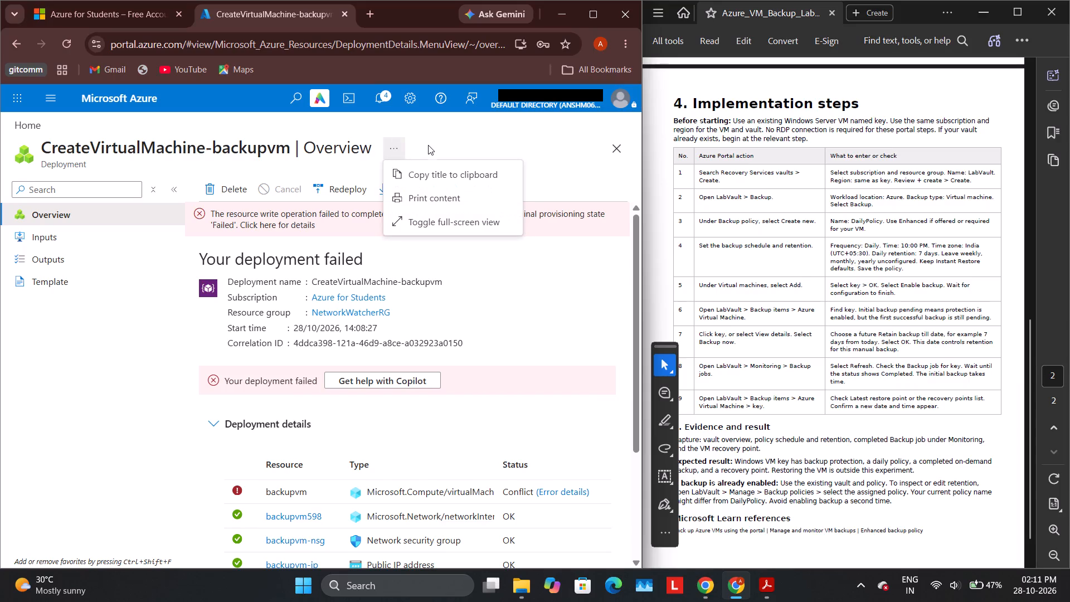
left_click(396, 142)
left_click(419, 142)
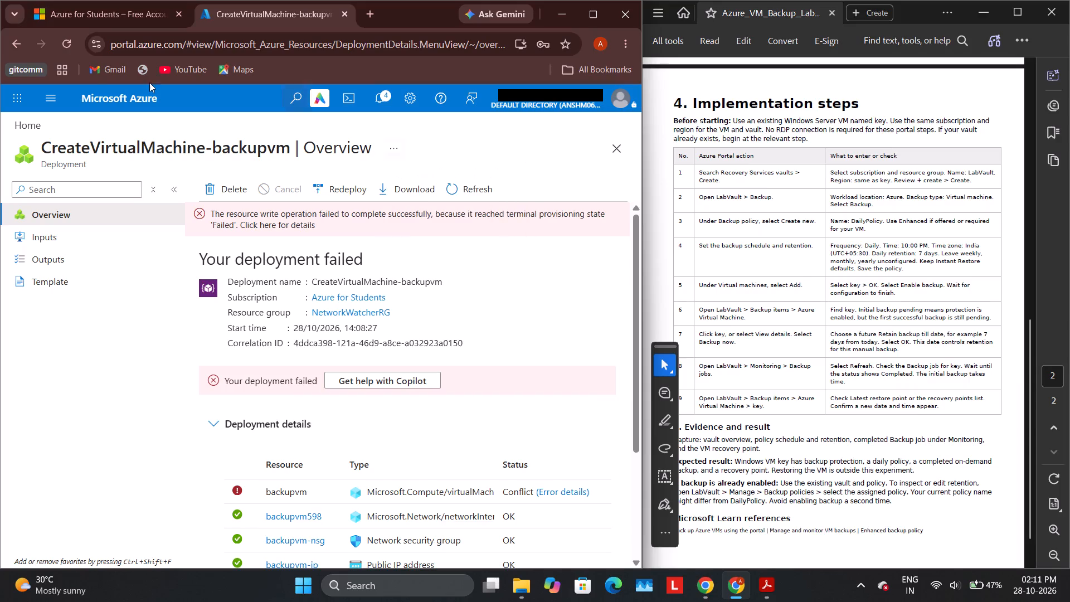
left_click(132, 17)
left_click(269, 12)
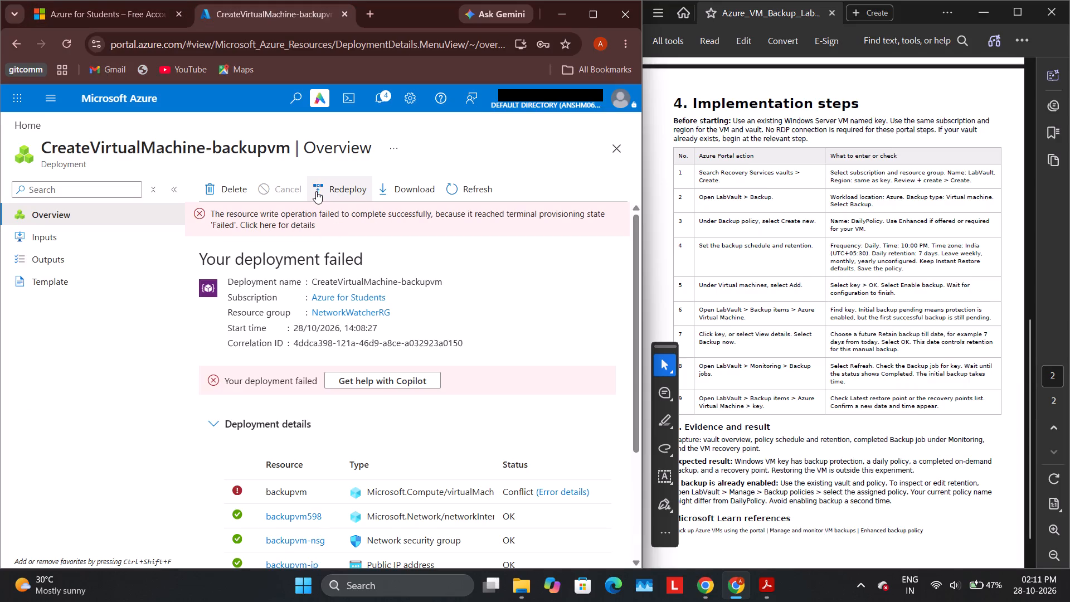
Open the error details of the CreateVirtualMachine-backupvm deployment and close them again.
left_click_drag(203, 167, 507, 230)
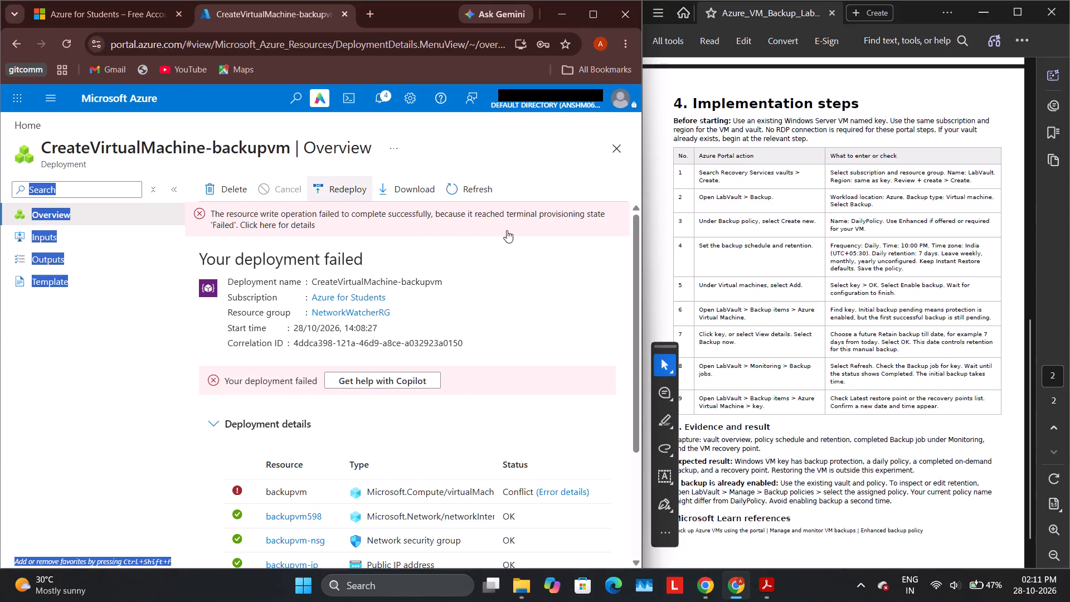
left_click(507, 230)
left_click(617, 132)
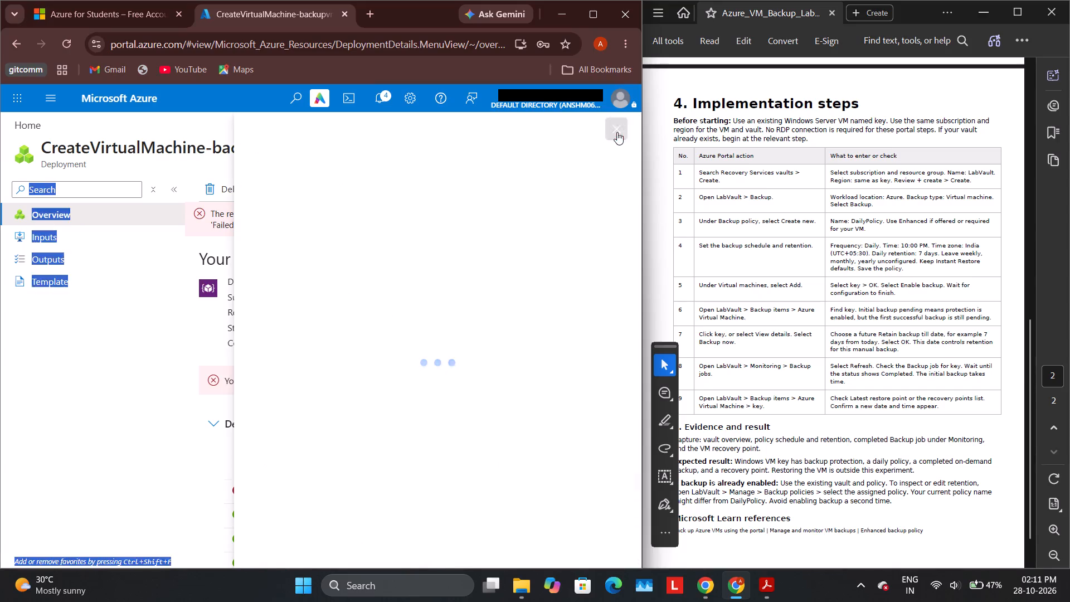
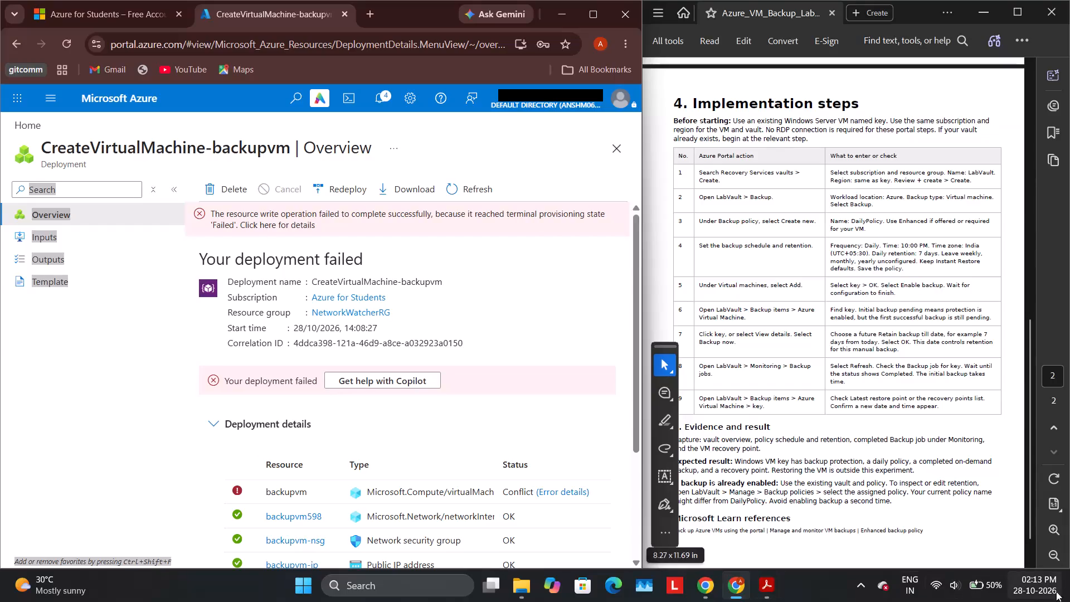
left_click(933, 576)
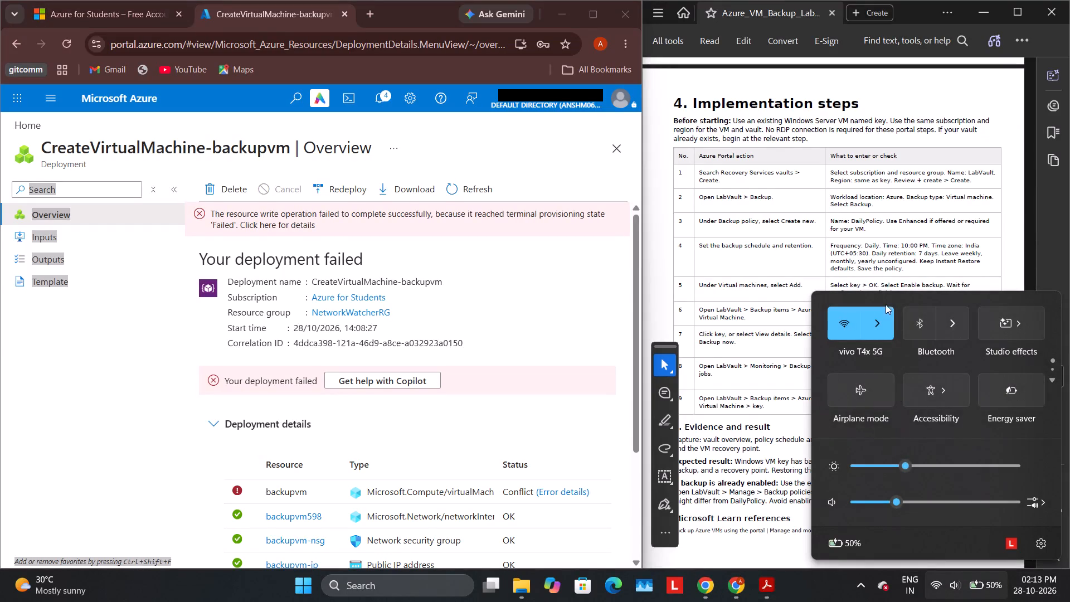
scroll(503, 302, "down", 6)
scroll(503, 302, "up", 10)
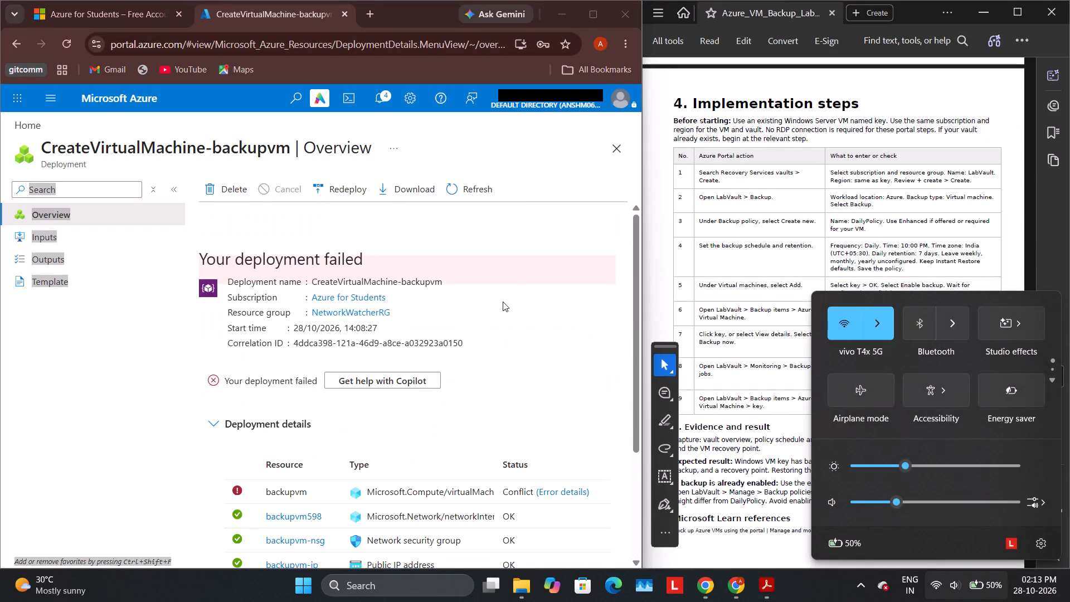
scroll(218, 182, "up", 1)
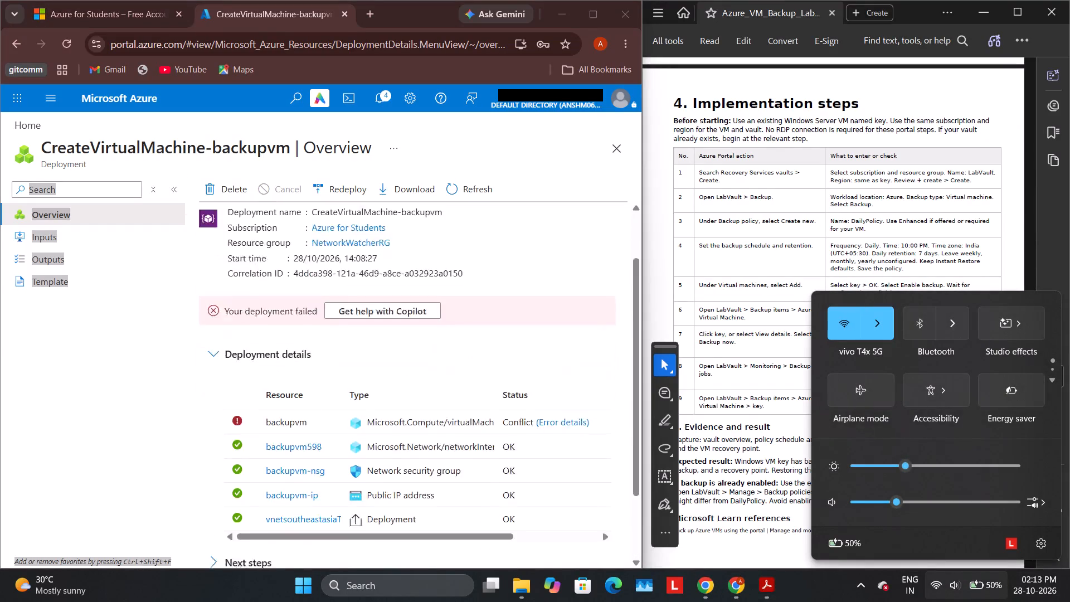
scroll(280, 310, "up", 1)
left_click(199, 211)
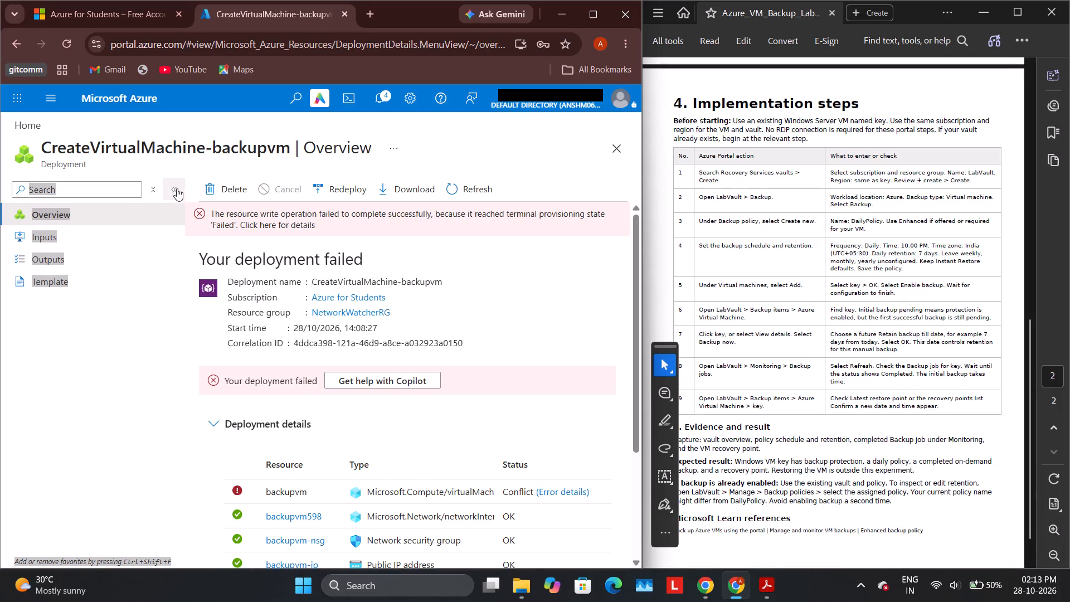
Open the error details of the backupvm resource in the deployment details and read the error summary.
scroll(268, 433, "down", 1)
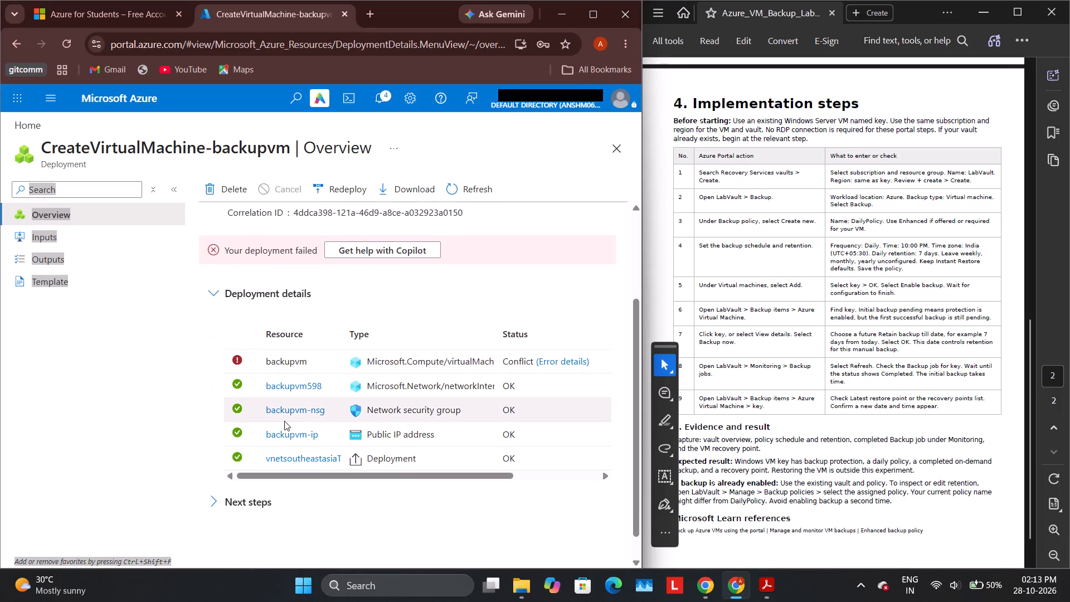
left_click(570, 332)
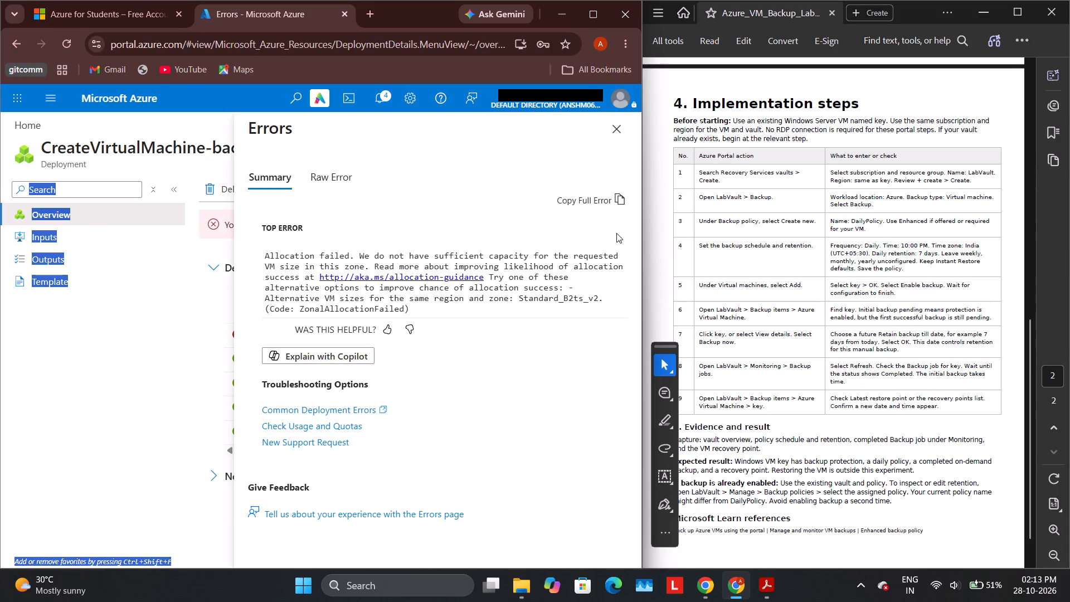
Close the error details of the failed backupvm deployment and return to the Virtual machines list in Compute infrastructure.
scroll(493, 225, "left", 1)
left_click(617, 128)
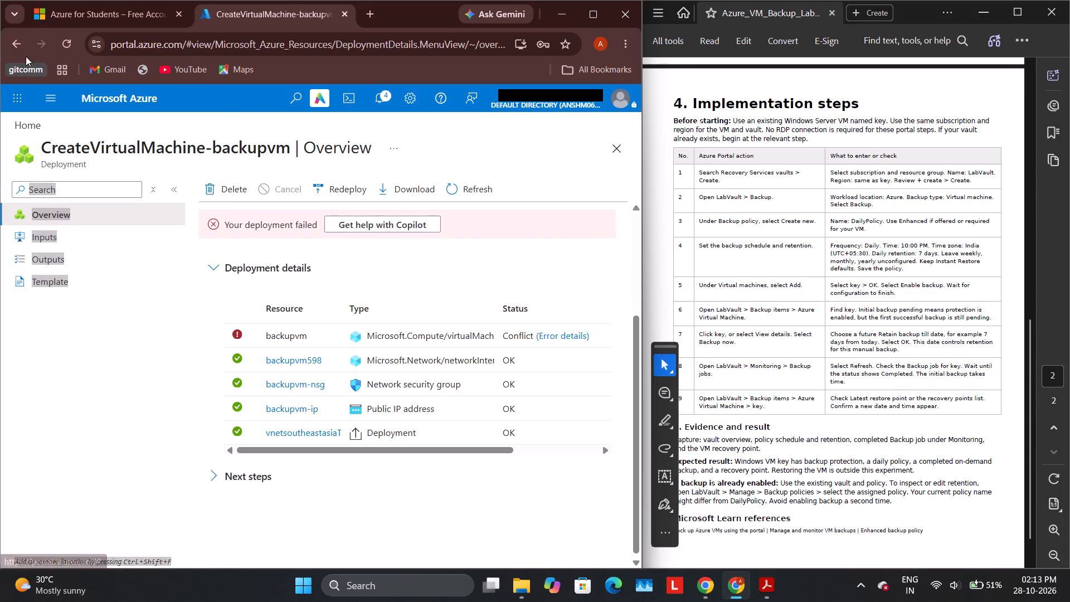
left_click(14, 48)
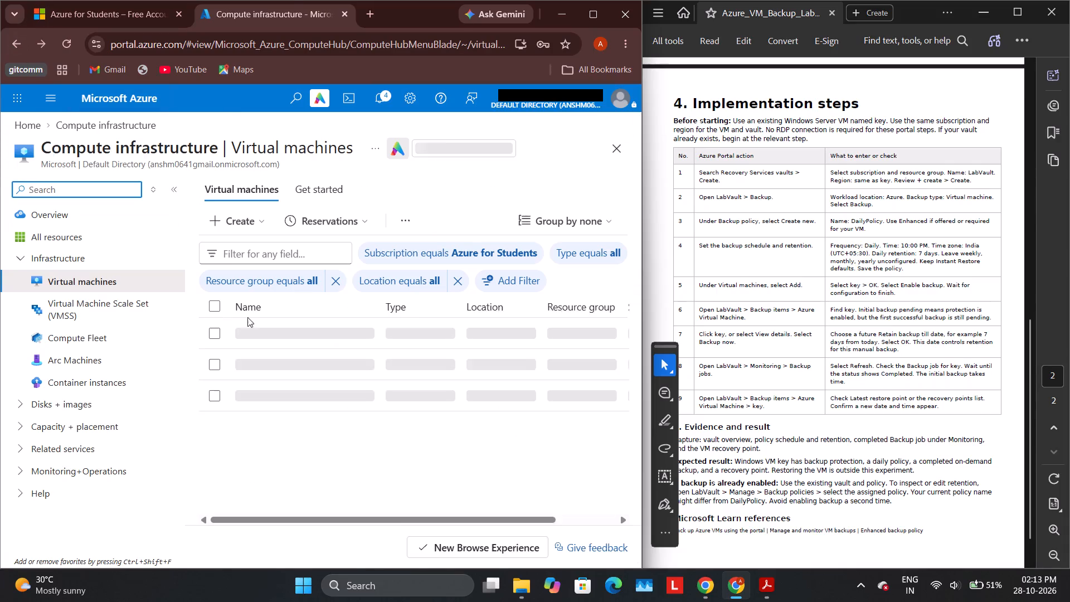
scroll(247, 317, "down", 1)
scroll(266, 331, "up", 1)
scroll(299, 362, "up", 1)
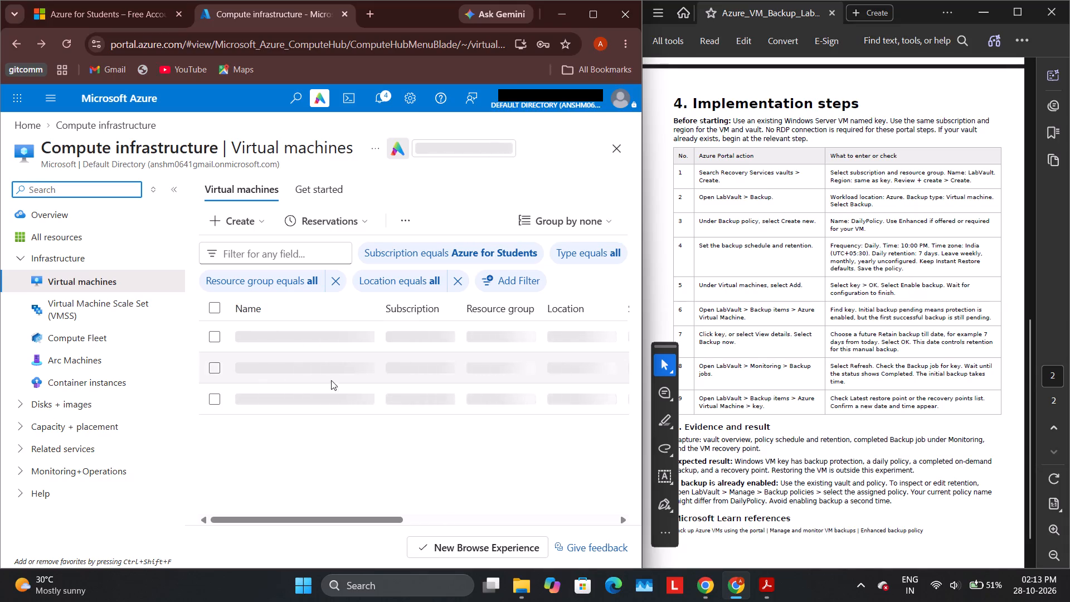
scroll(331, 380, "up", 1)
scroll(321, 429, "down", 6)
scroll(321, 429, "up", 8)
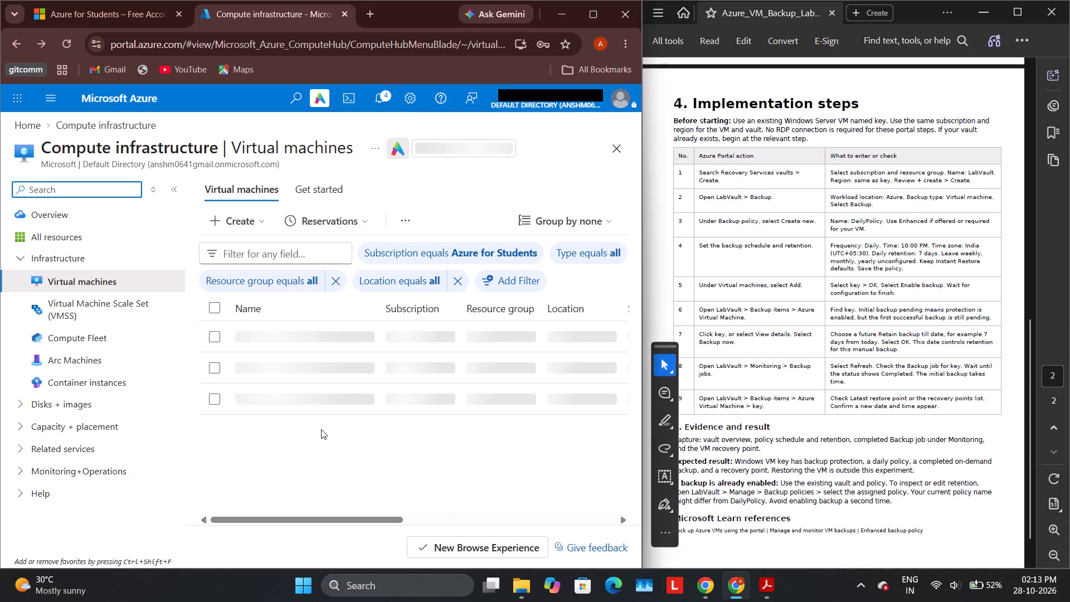
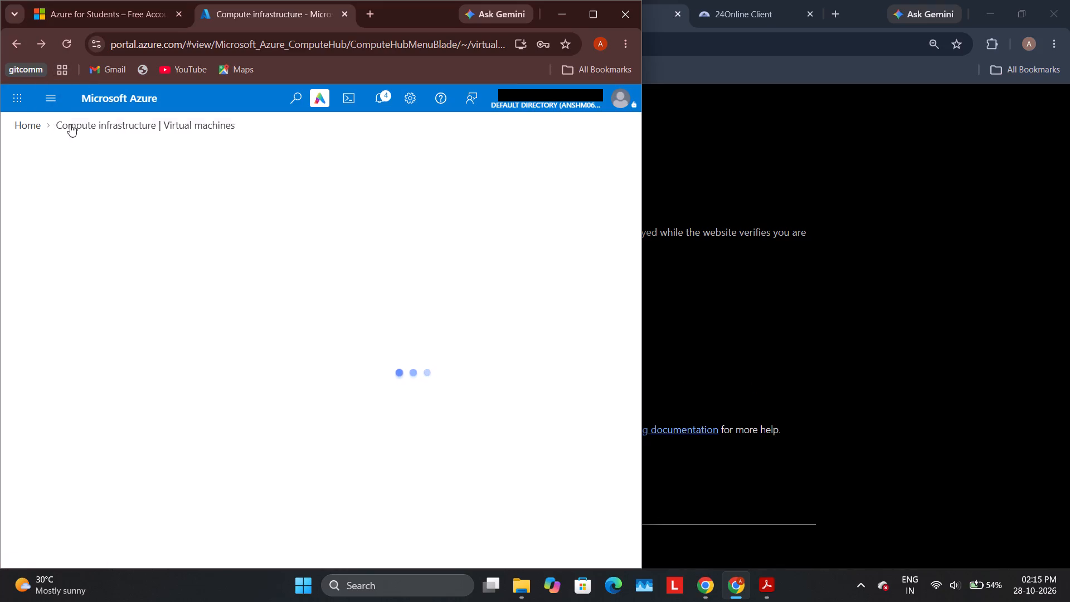
Return to the Azure portal home page and look over its services and recent resources.
left_click(28, 124)
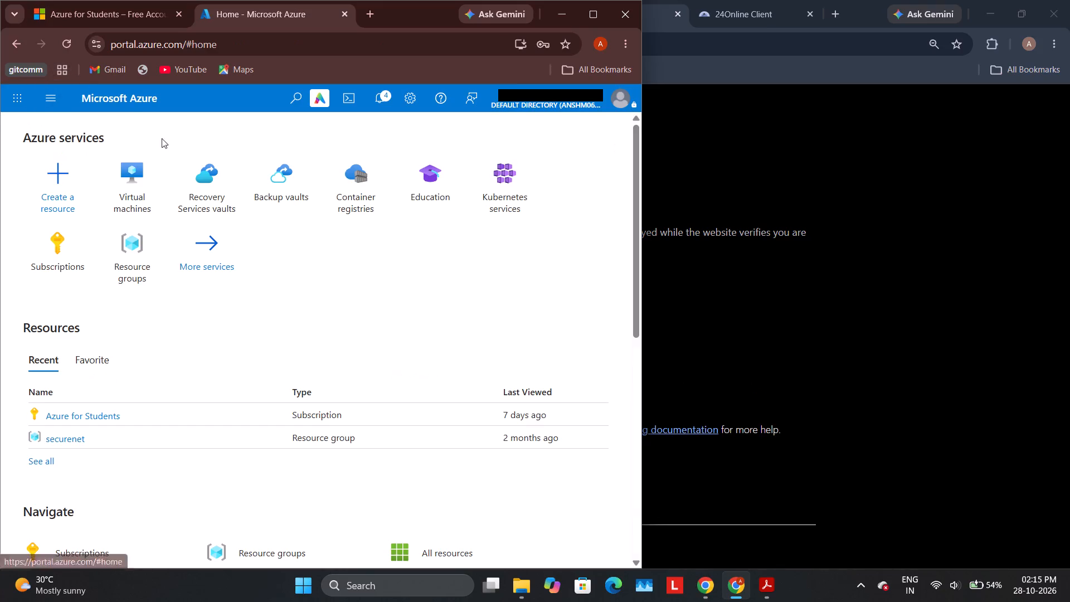
scroll(282, 226, "down", 5)
scroll(282, 226, "up", 8)
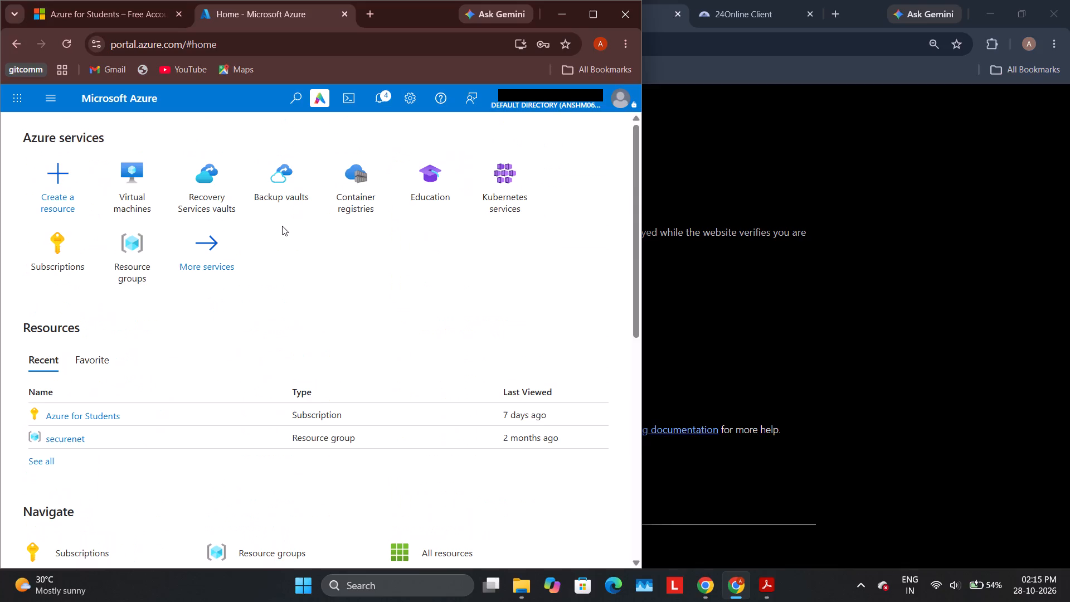
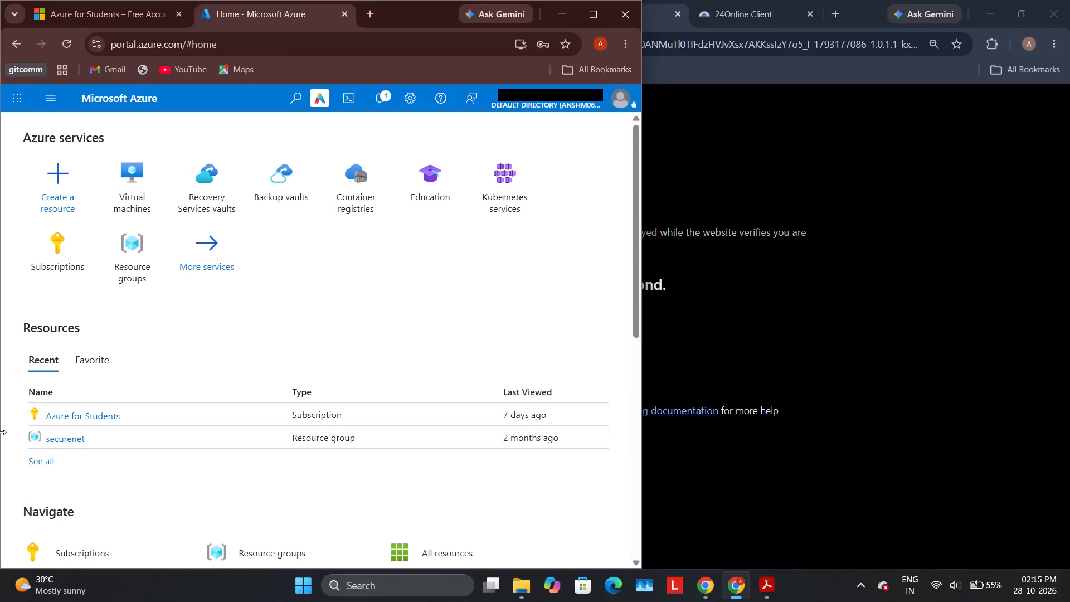
Maximize the Azure portal window and open the list of virtual machines.
scroll(0, 432, "up", 4)
left_click(594, 16)
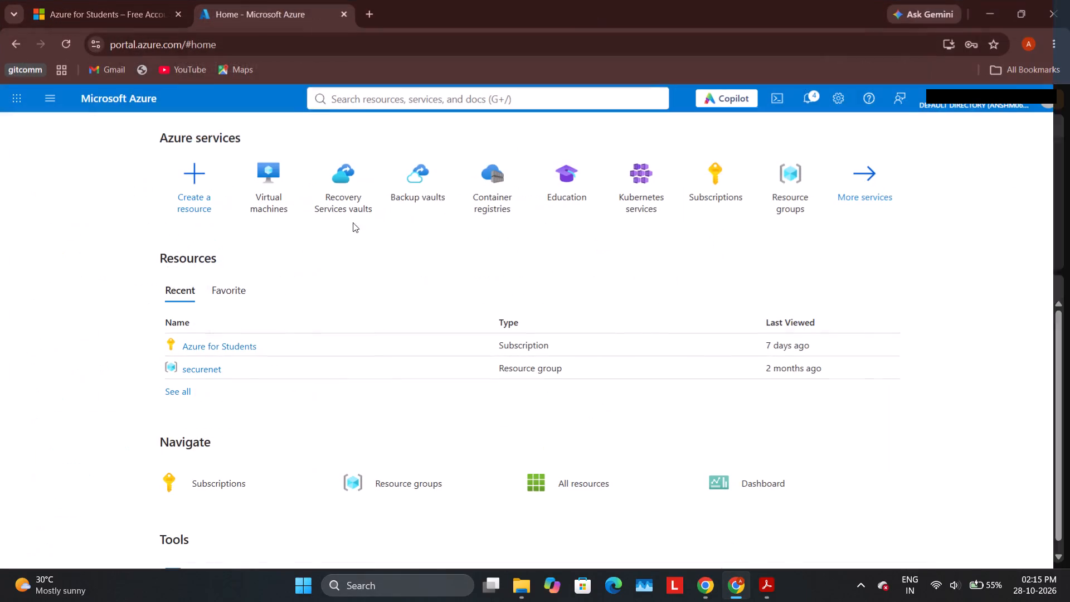
scroll(339, 324, "down", 1)
left_click(104, 0)
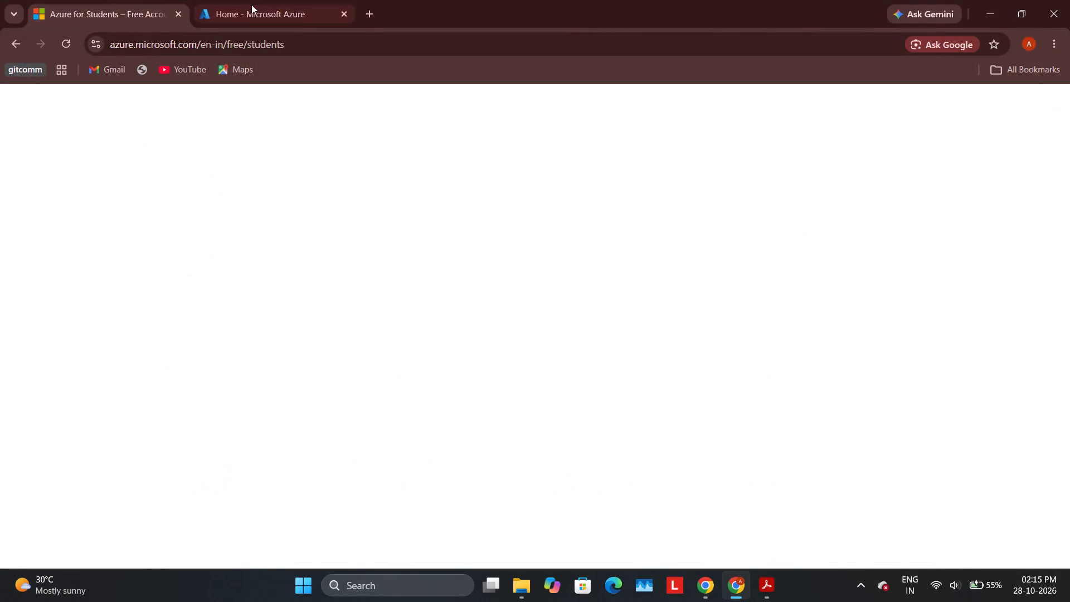
left_click(251, 3)
scroll(289, 426, "up", 8)
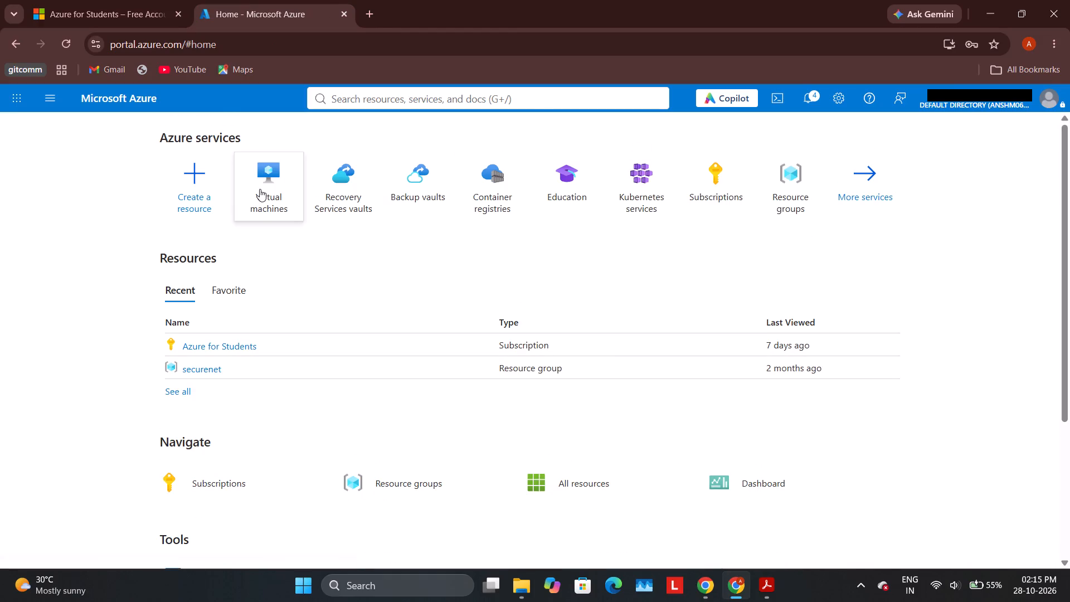
left_click(260, 189)
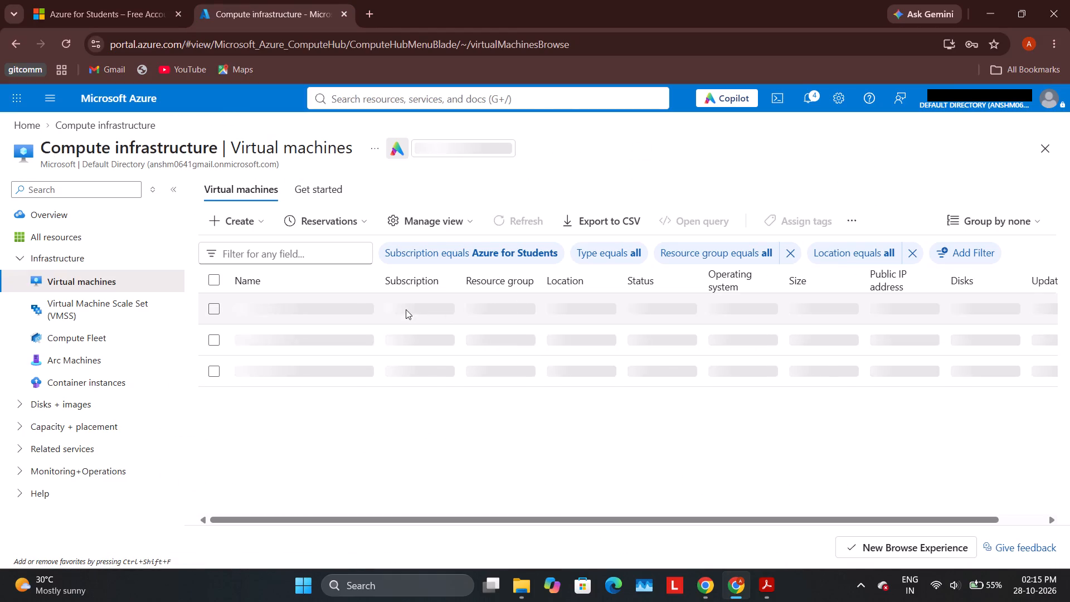
scroll(397, 309, "left", 1)
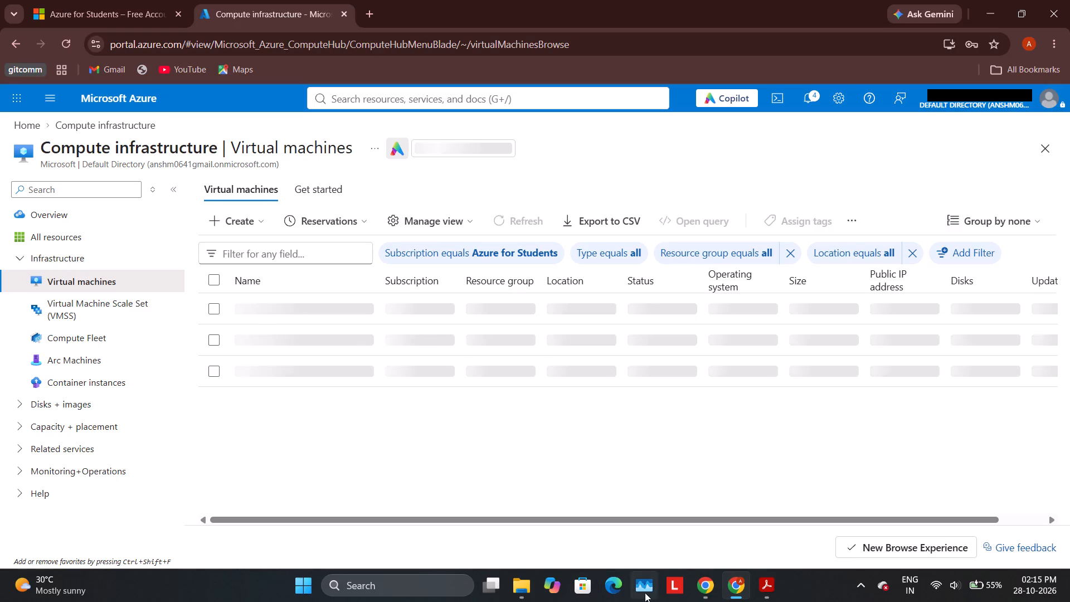
Bring up the Azure VM backup lab PDF beside the portal, enlarge it and read the Implementation steps table.
left_click(757, 589)
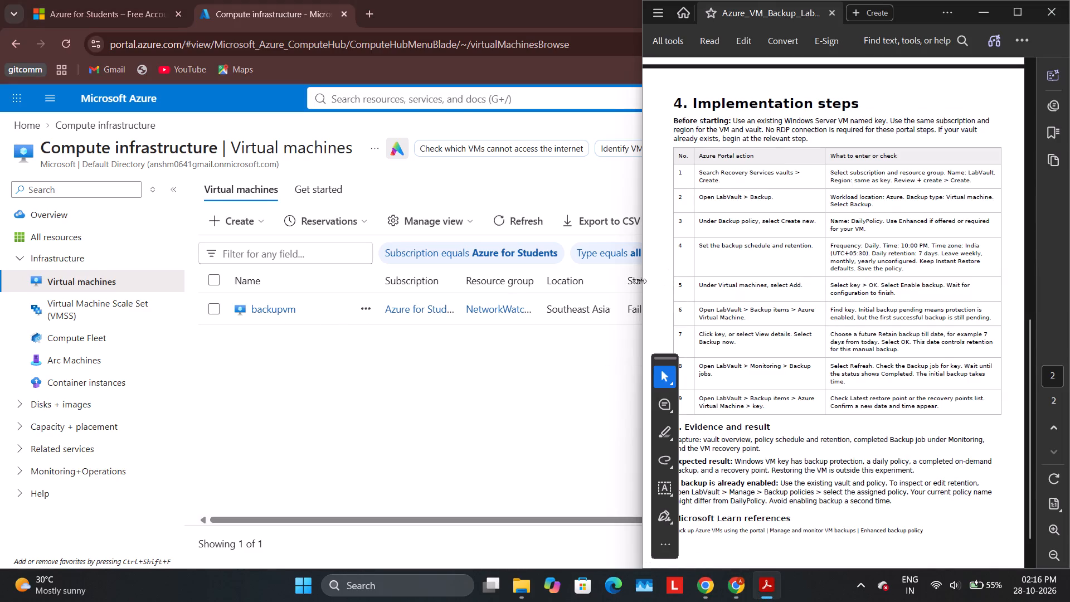
left_click_drag(640, 285, 560, 304)
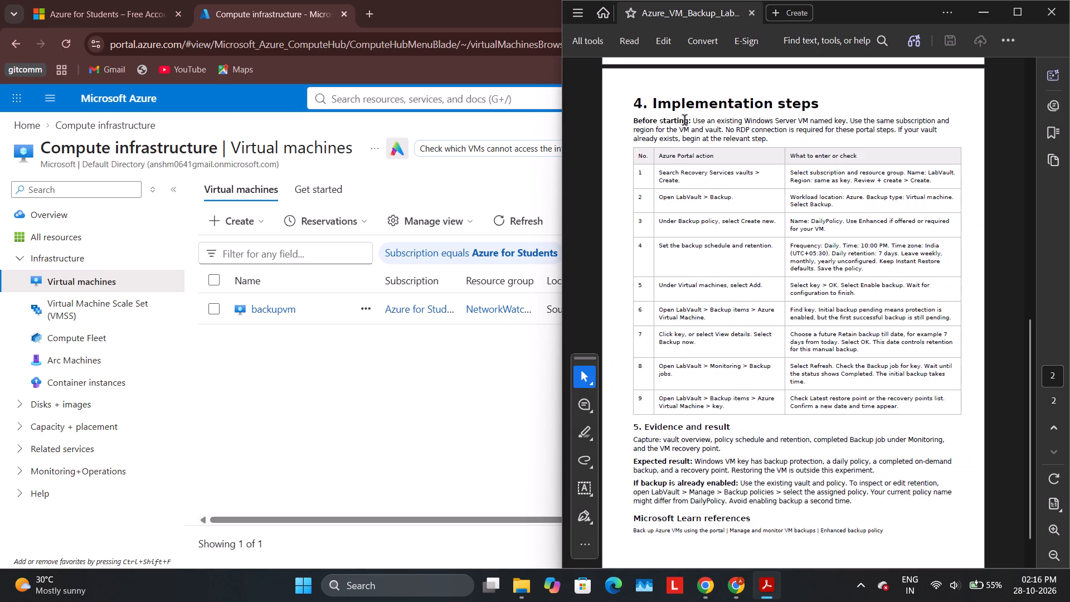
scroll(685, 121, "up", 2, "ctrl")
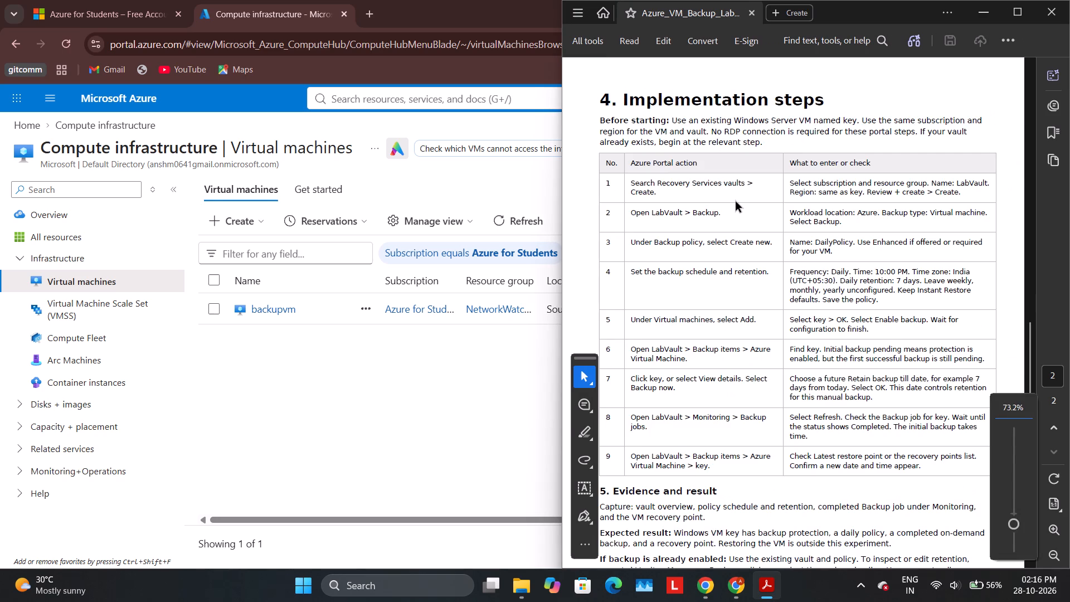
scroll(736, 202, "up", 1, "ctrl")
scroll(736, 202, "down", 1, "ctrl")
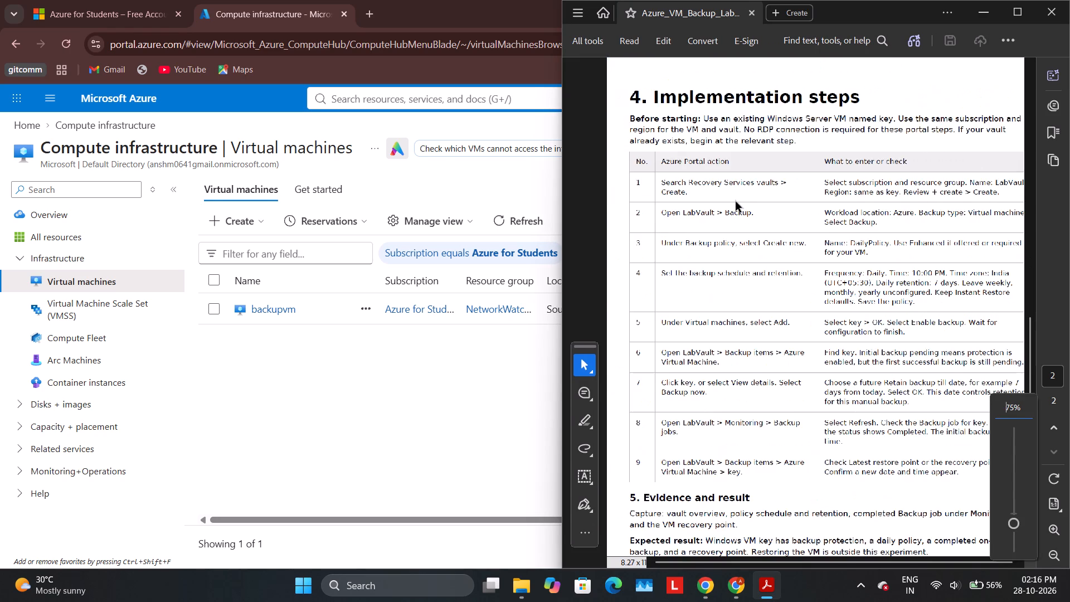
scroll(736, 202, "down", 1)
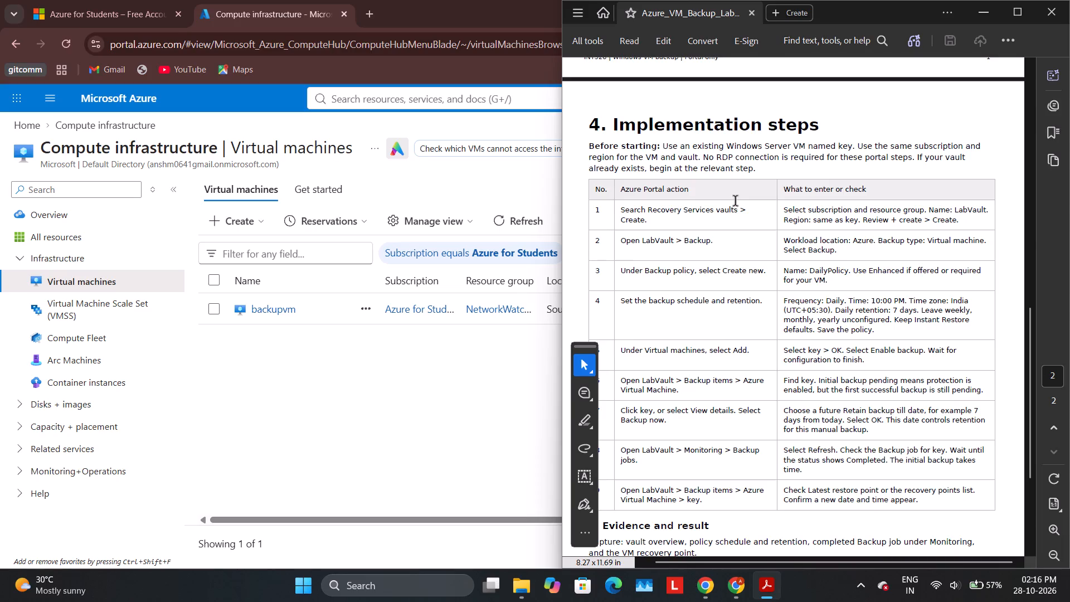
Open the backupvm virtual machine, try to start it, check its overview and close its page.
left_click(274, 303)
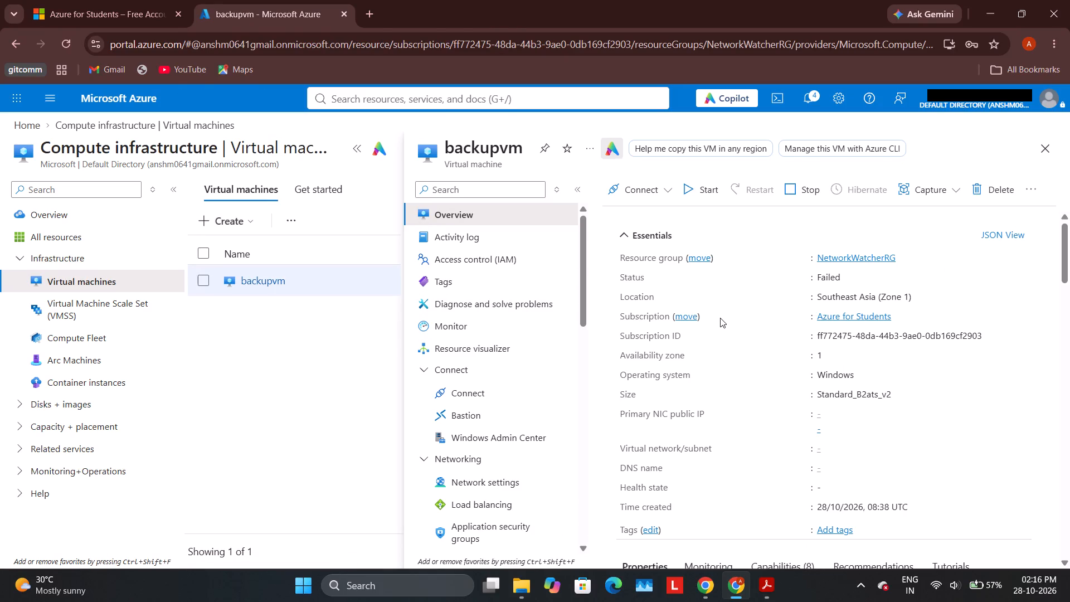
left_click(670, 192)
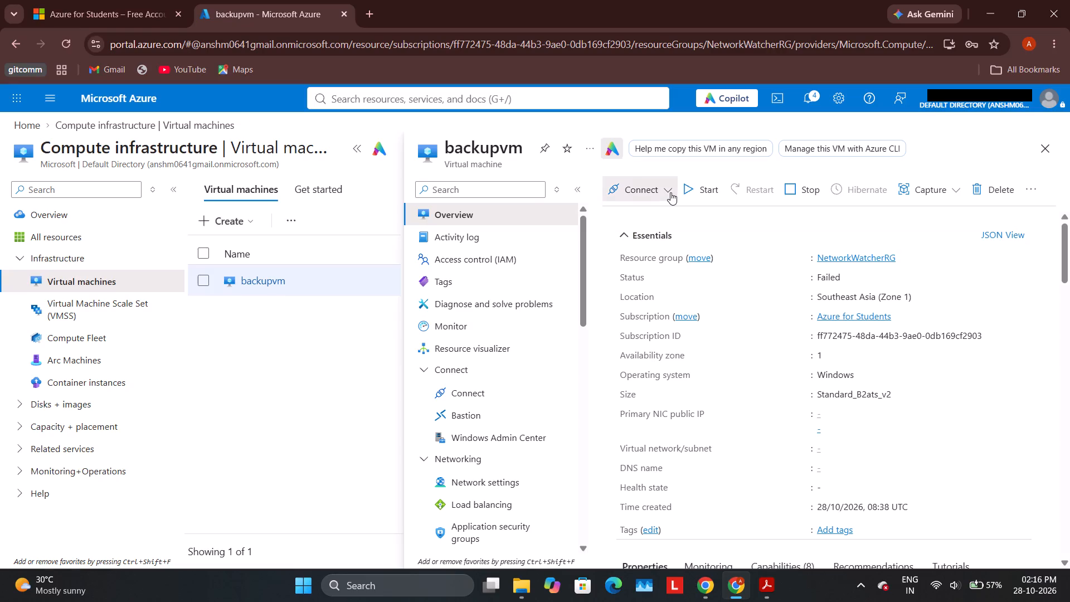
left_click(692, 188)
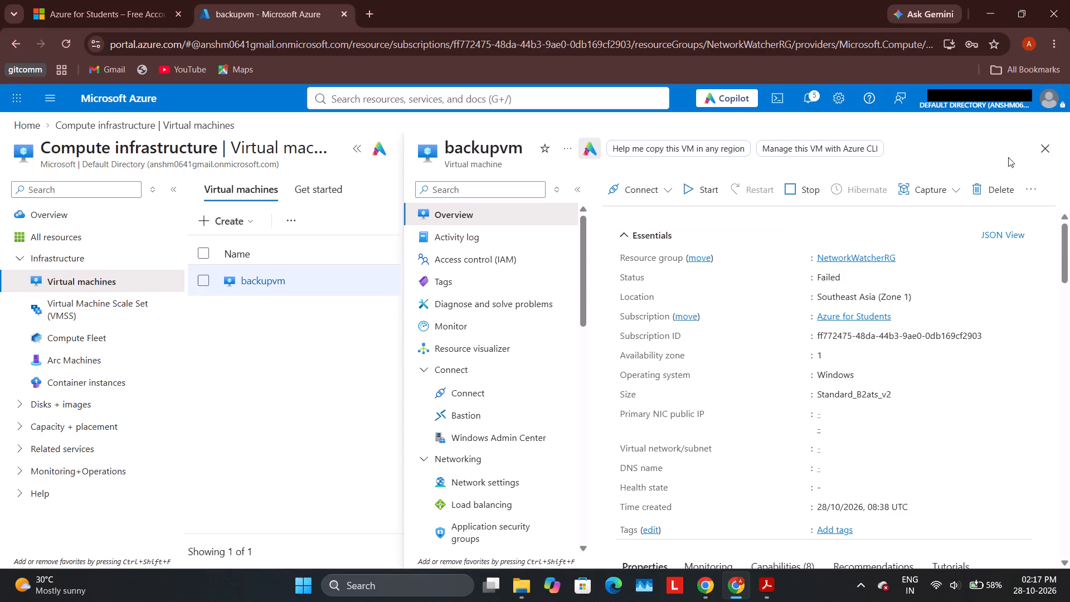
left_click(103, 0)
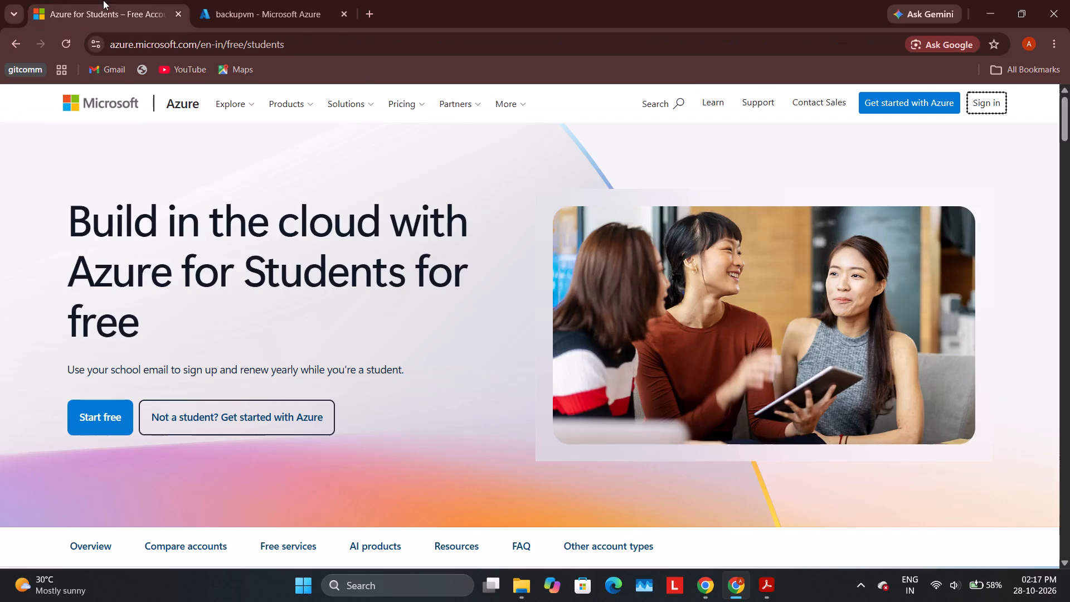
left_click(248, 0)
left_click(328, 377)
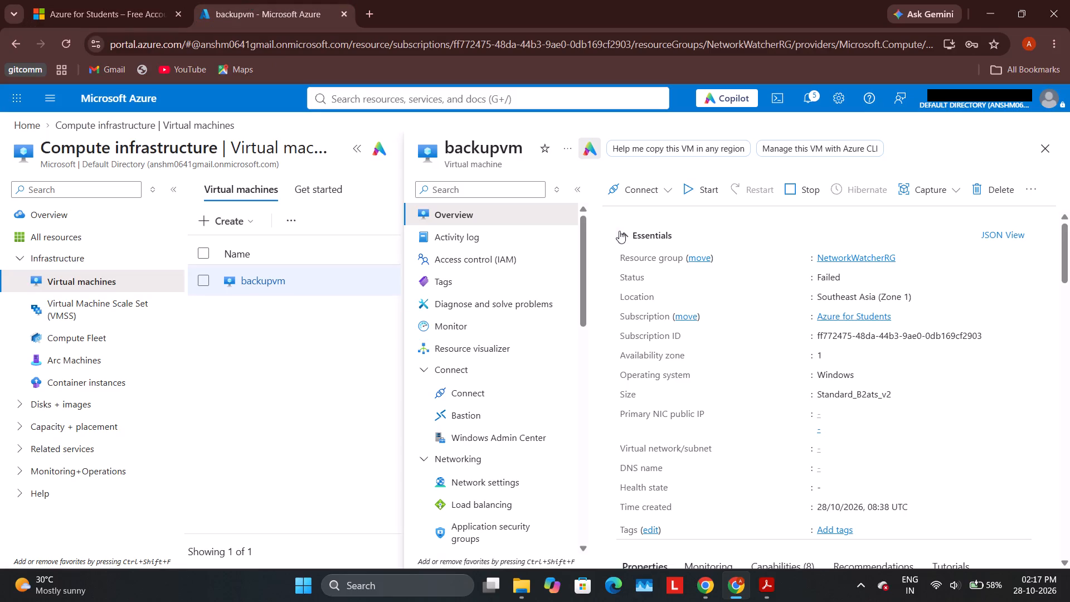
left_click(1050, 152)
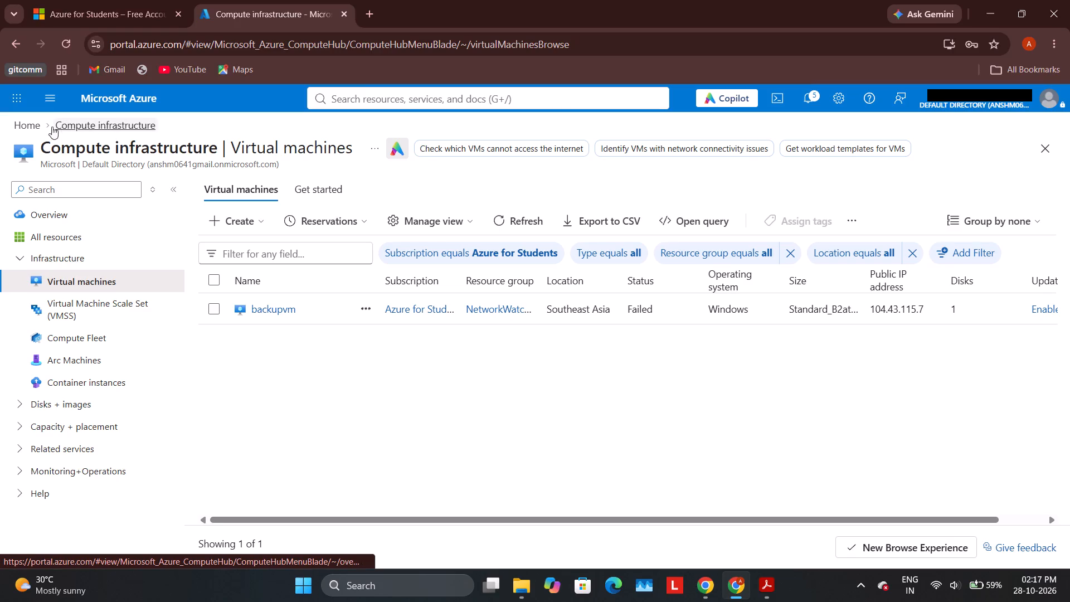
From the portal home page, open Recovery Services vaults, check the instructions in the lab PDF and begin creating a new vault.
left_click(32, 124)
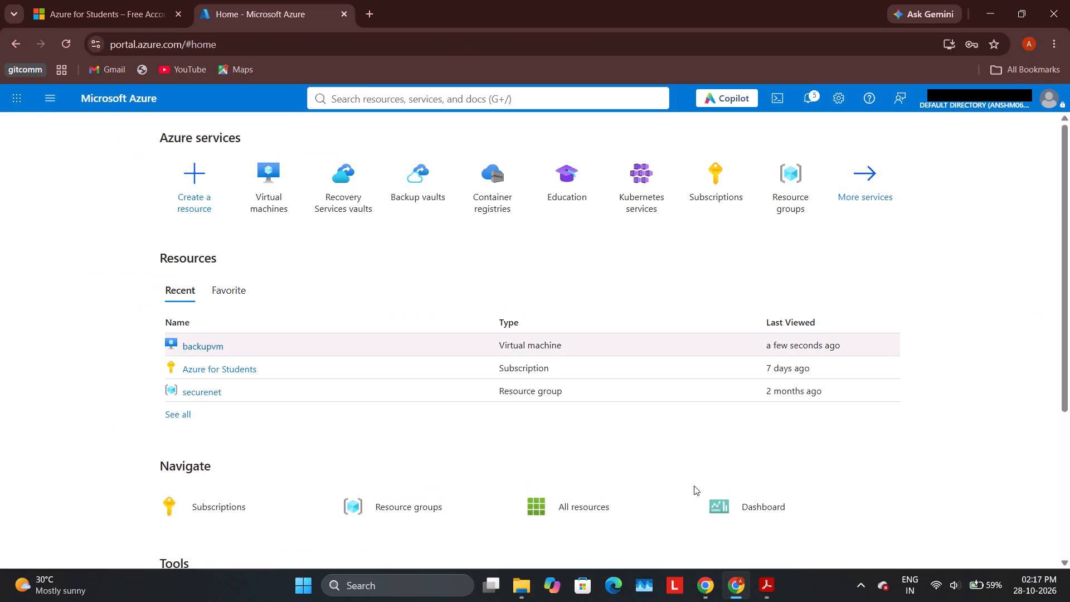
left_click(769, 597)
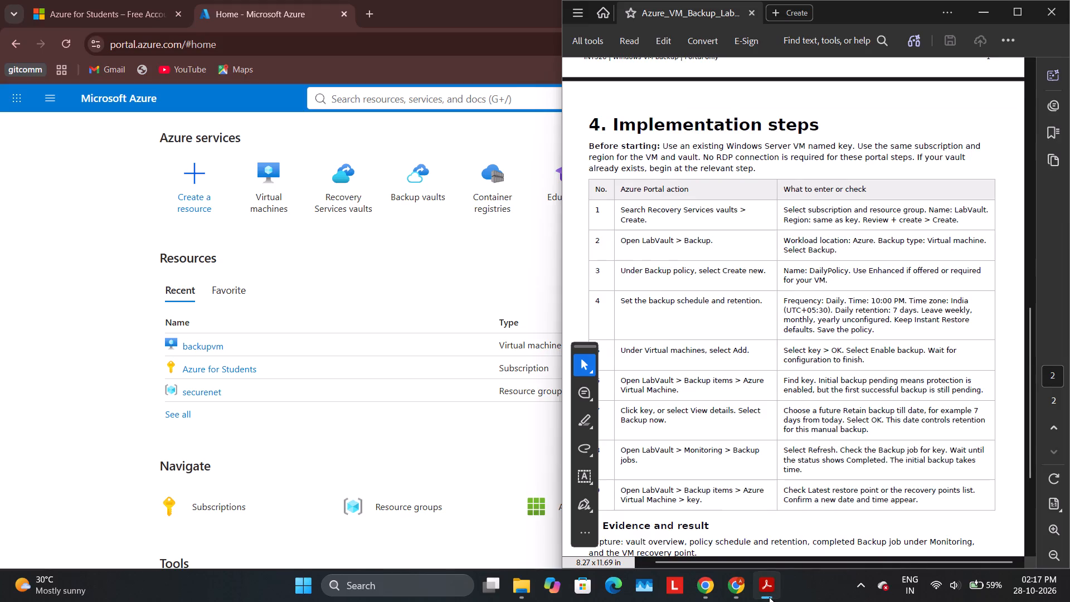
left_click(769, 597)
left_click(339, 178)
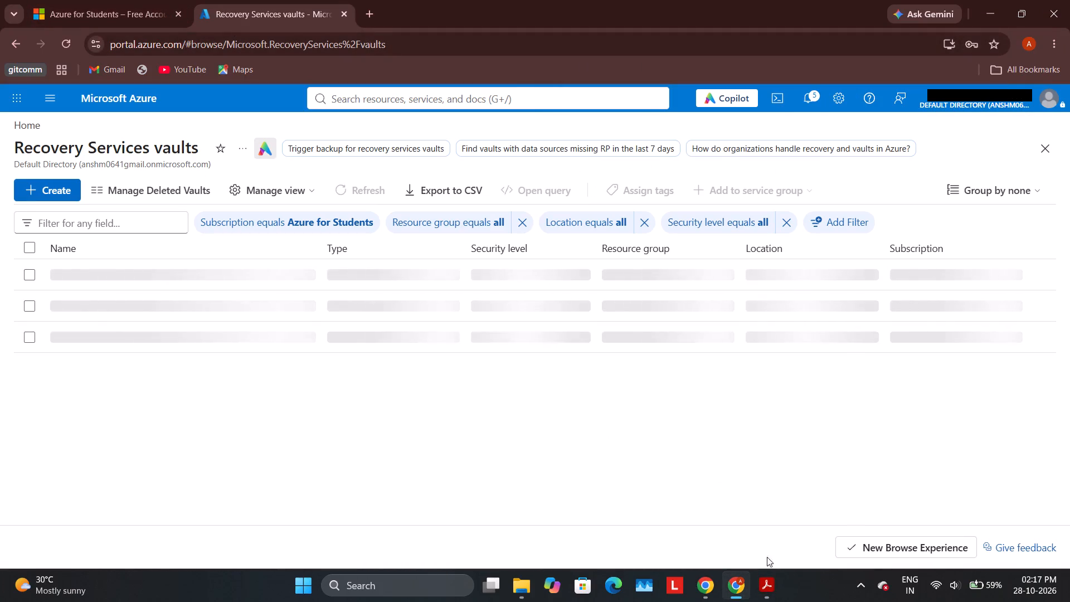
left_click(765, 588)
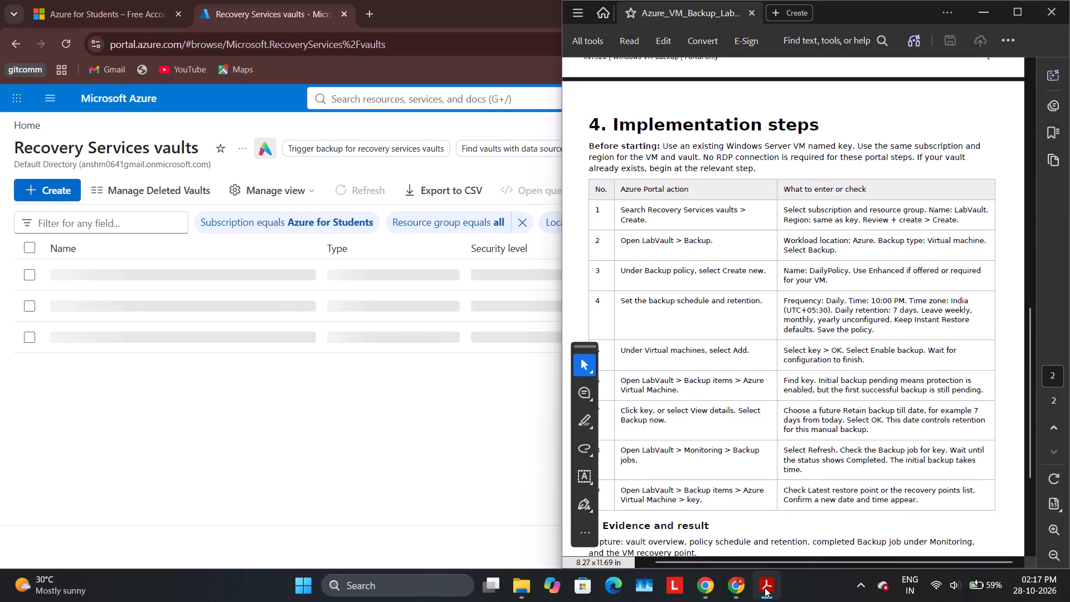
left_click(765, 588)
left_click(765, 588)
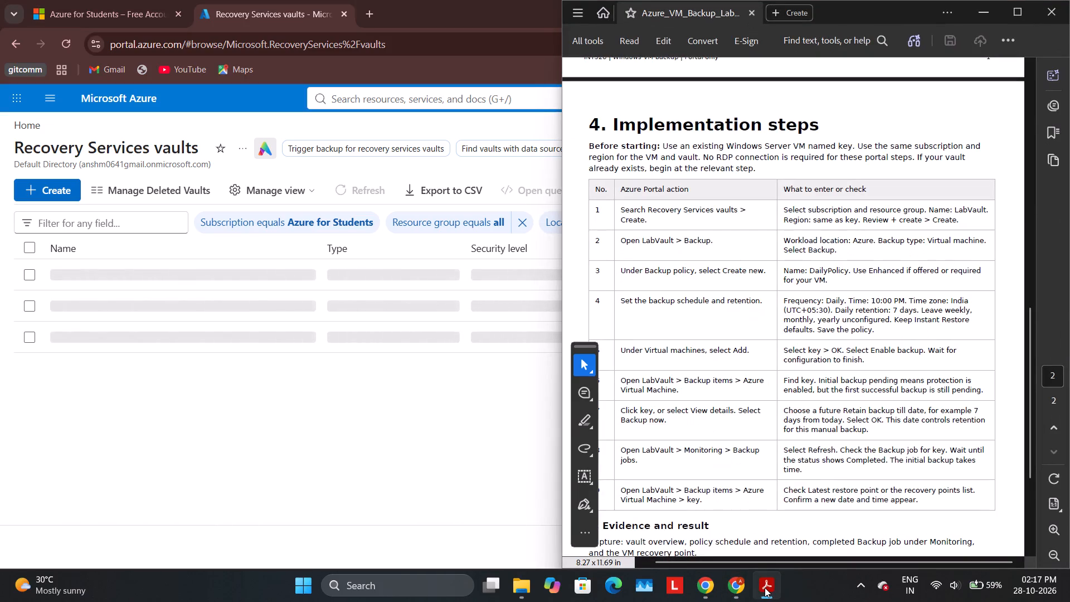
left_click(765, 588)
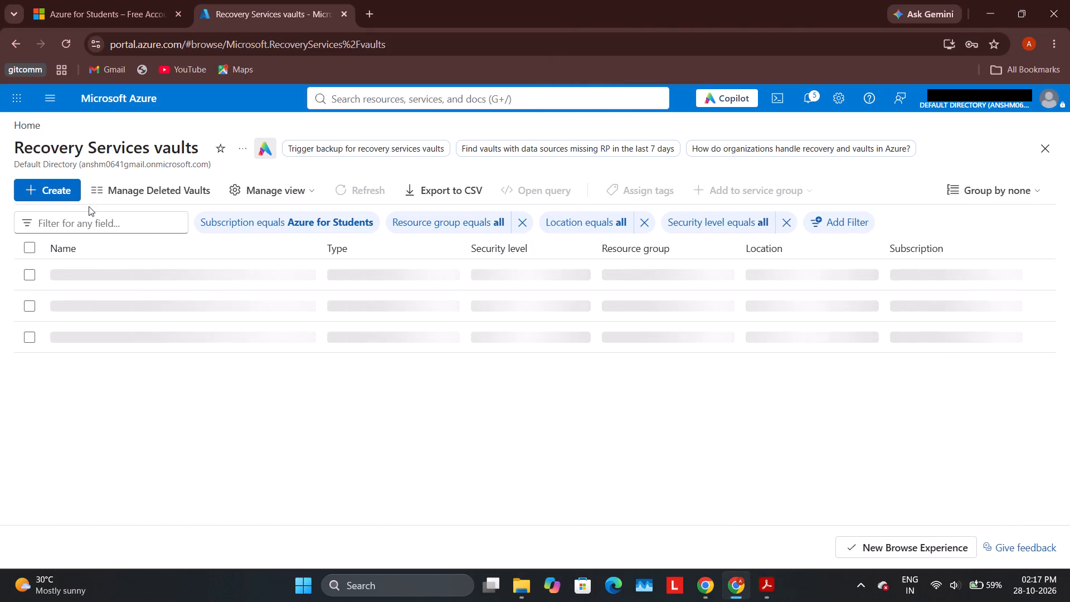
left_click(59, 187)
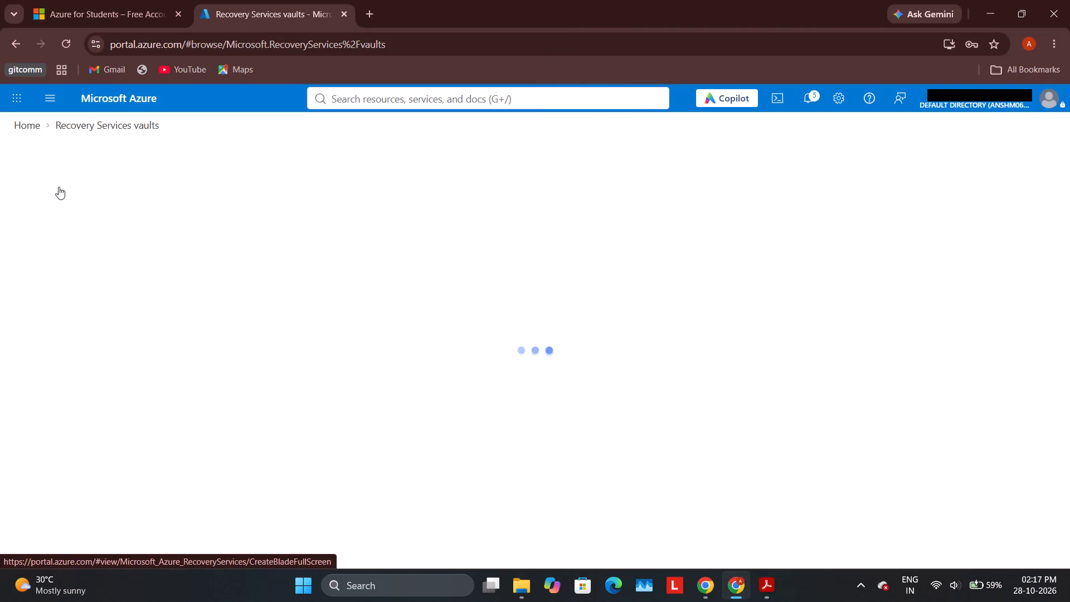
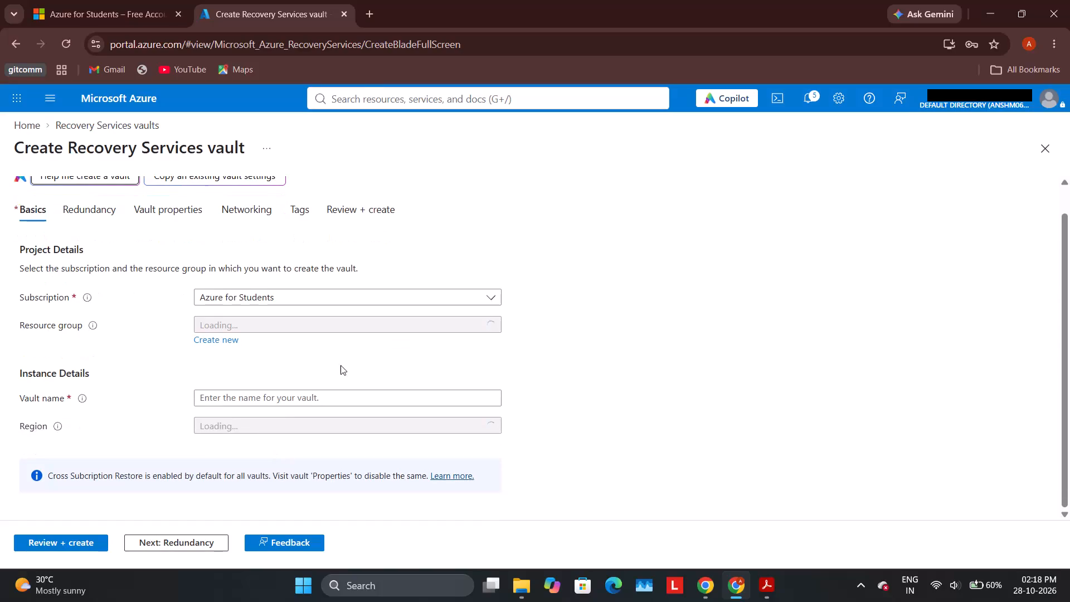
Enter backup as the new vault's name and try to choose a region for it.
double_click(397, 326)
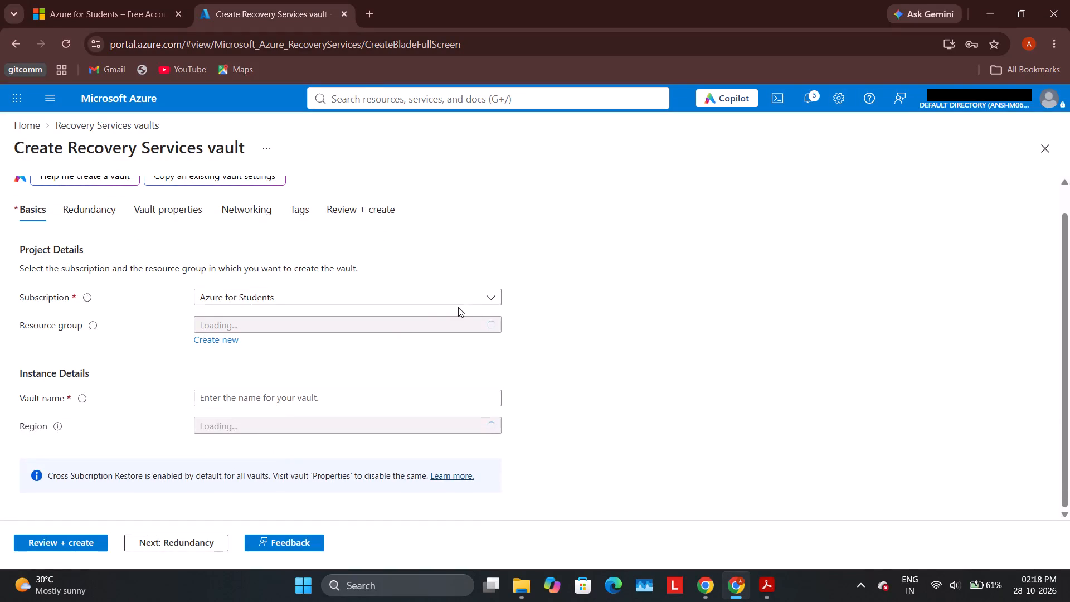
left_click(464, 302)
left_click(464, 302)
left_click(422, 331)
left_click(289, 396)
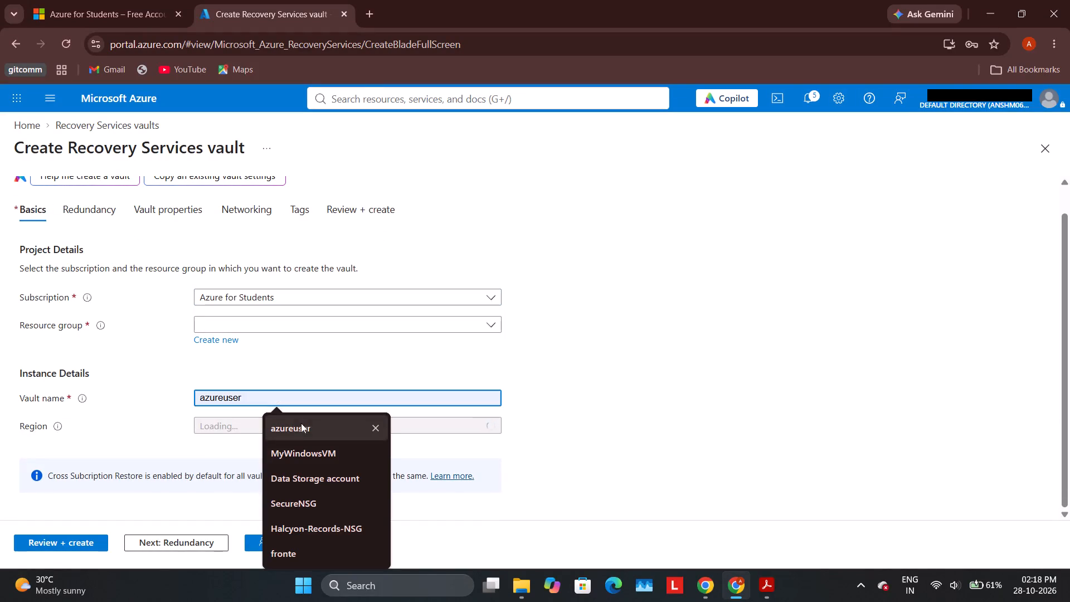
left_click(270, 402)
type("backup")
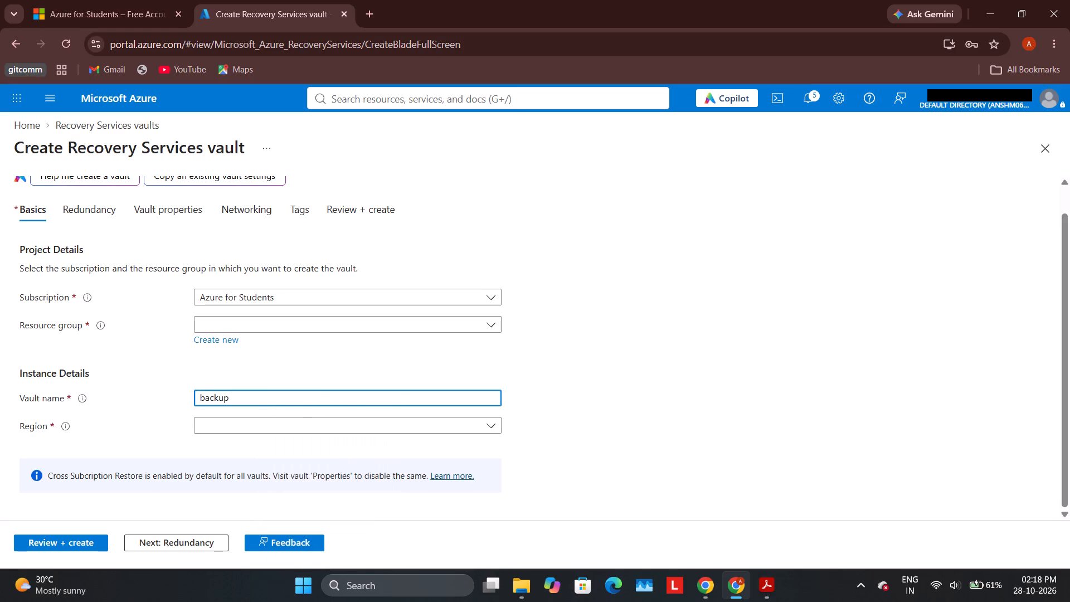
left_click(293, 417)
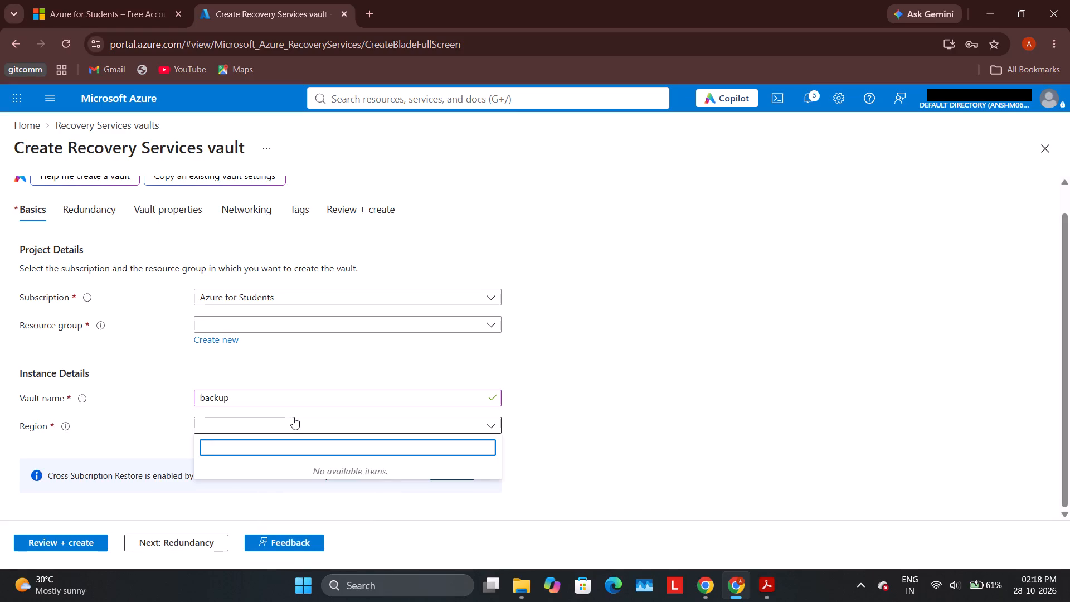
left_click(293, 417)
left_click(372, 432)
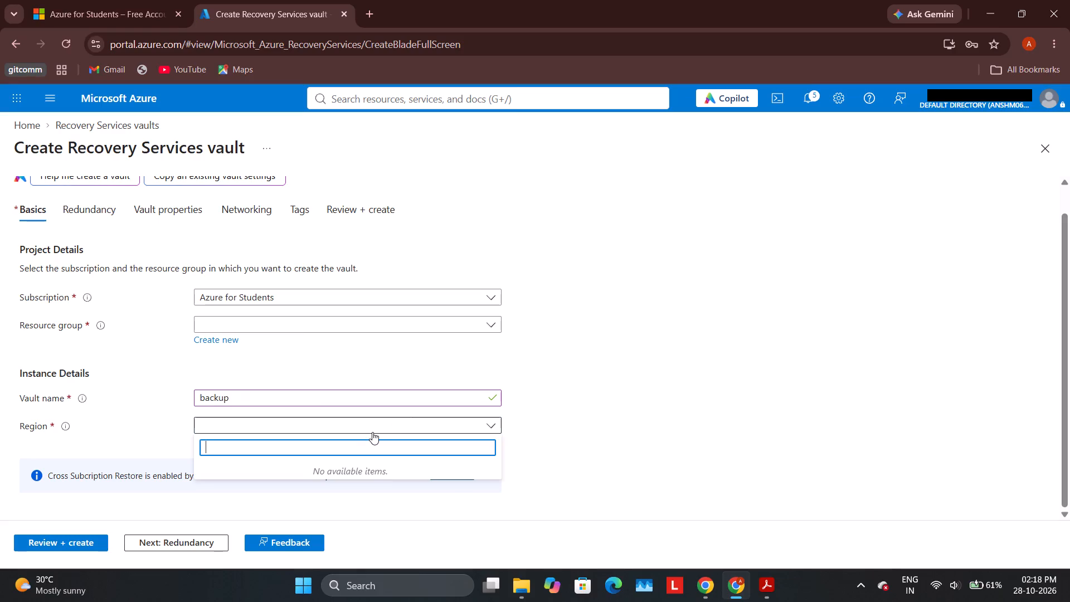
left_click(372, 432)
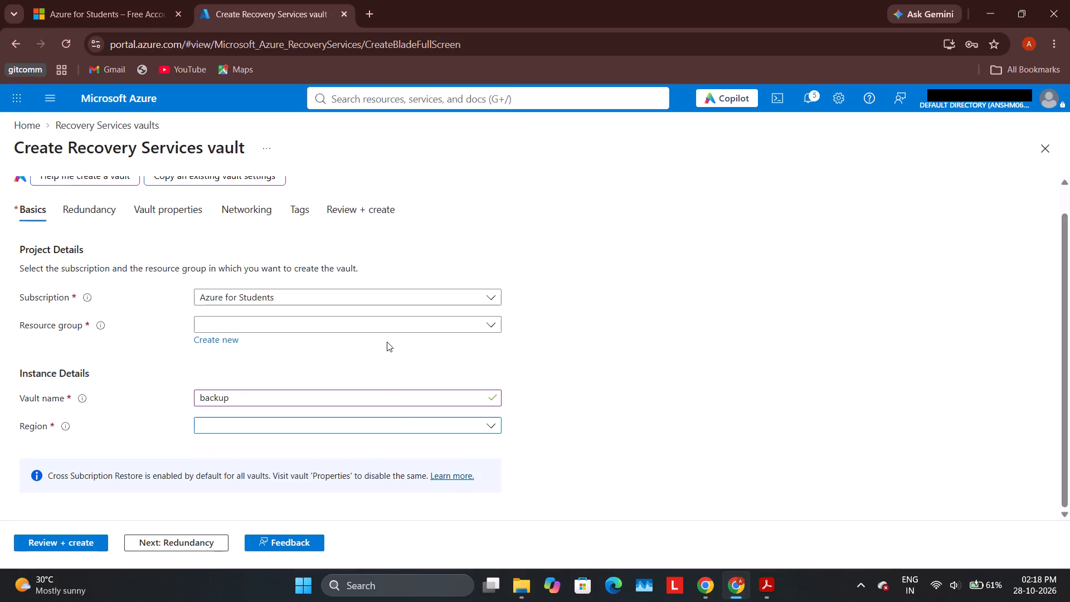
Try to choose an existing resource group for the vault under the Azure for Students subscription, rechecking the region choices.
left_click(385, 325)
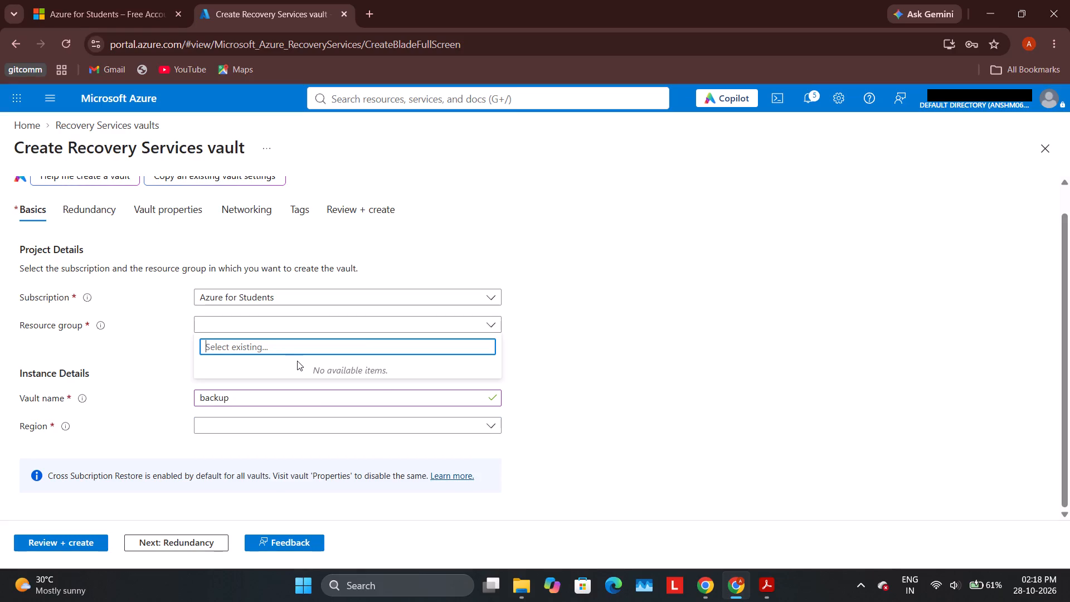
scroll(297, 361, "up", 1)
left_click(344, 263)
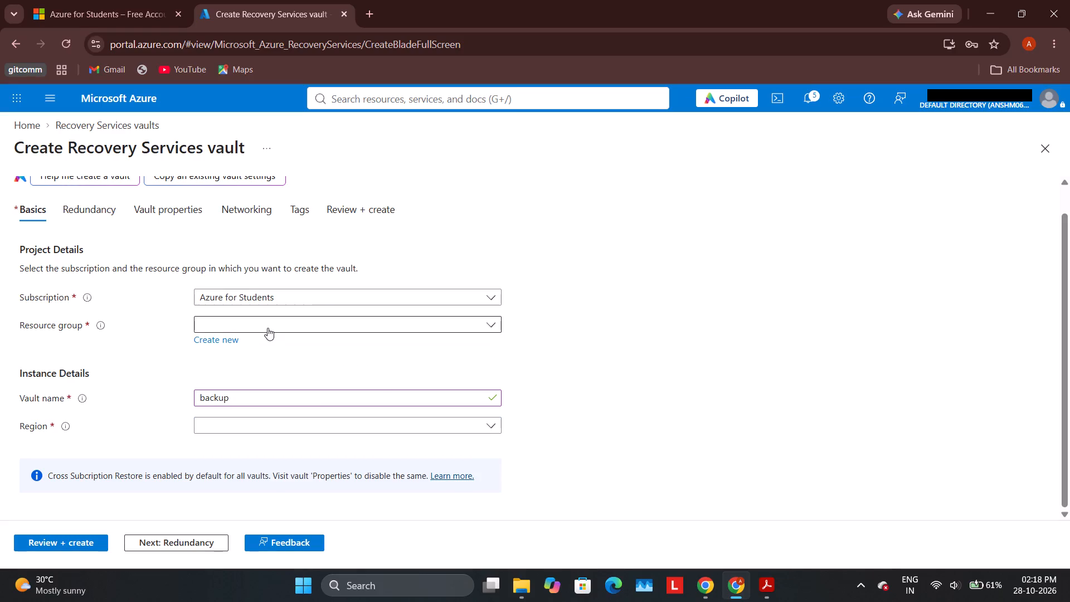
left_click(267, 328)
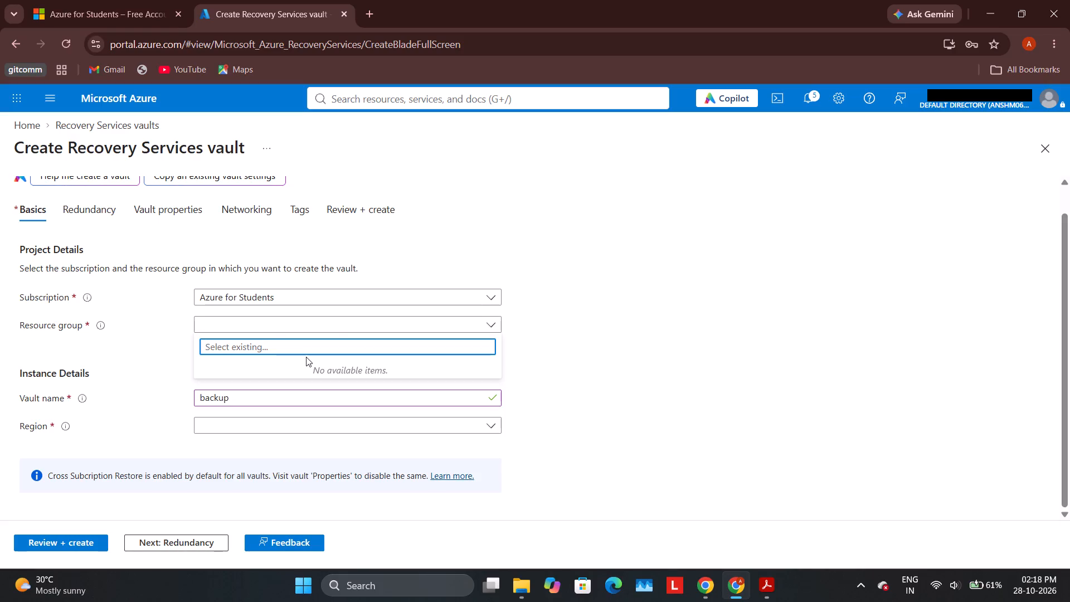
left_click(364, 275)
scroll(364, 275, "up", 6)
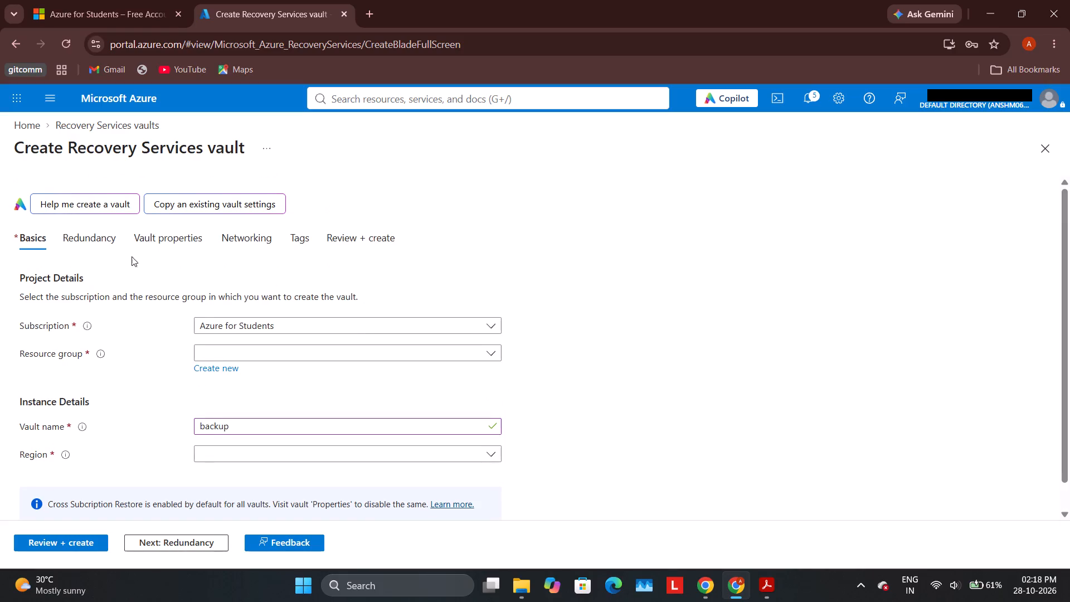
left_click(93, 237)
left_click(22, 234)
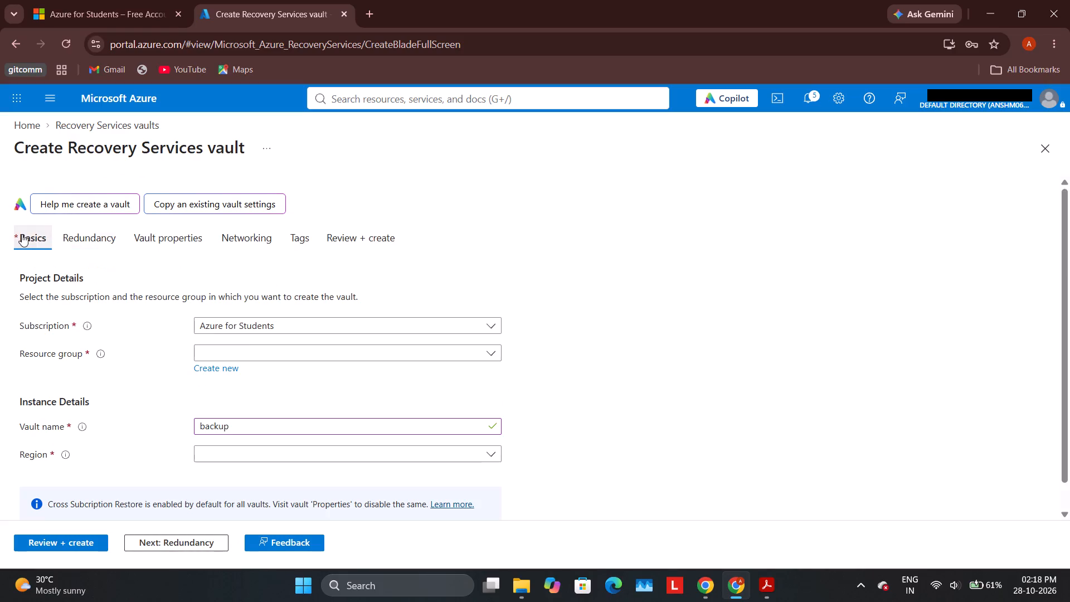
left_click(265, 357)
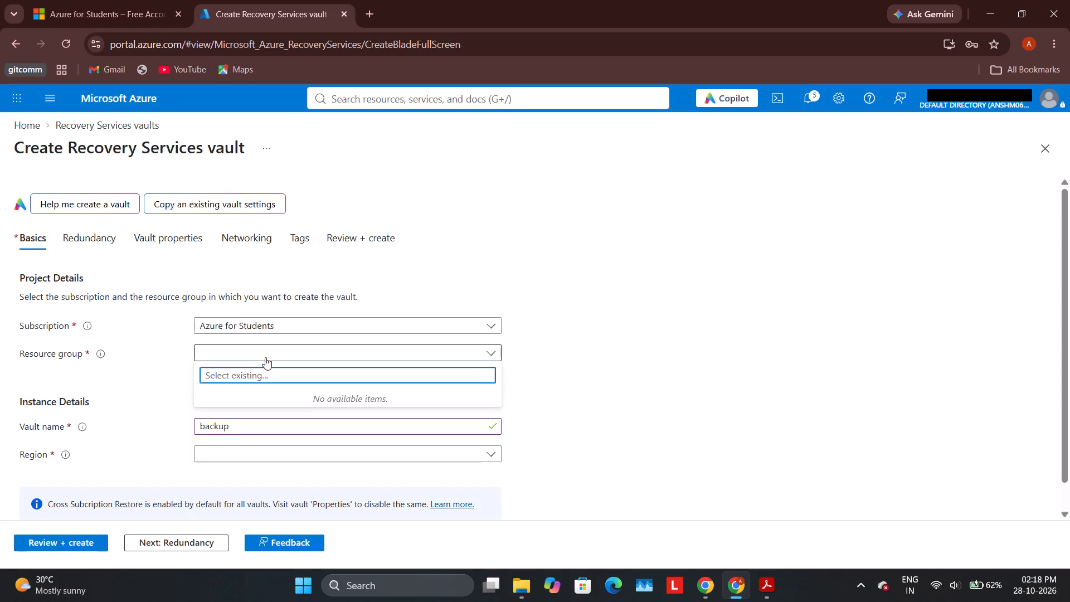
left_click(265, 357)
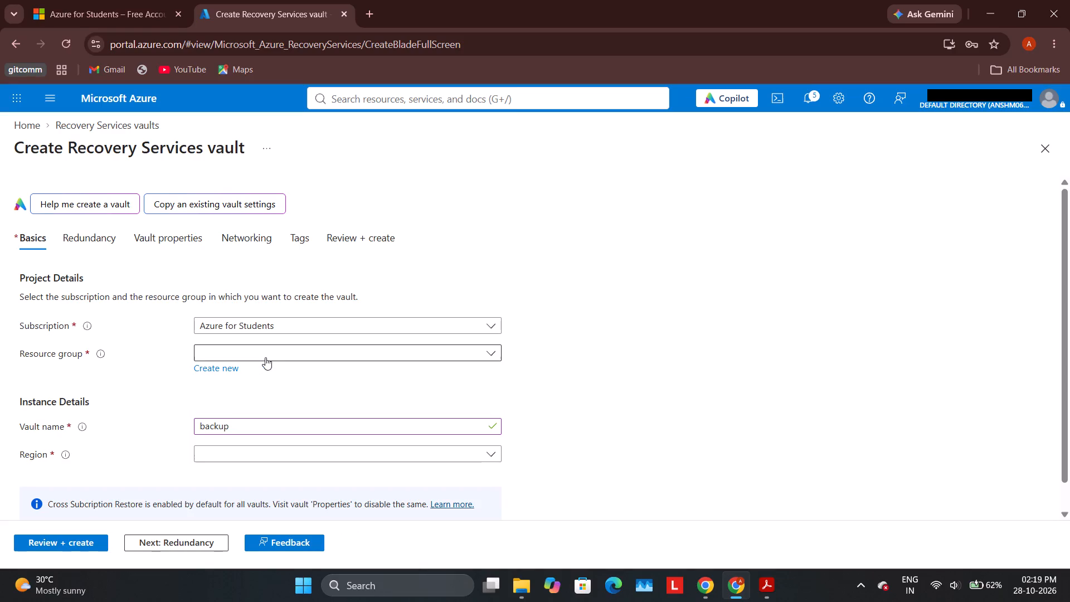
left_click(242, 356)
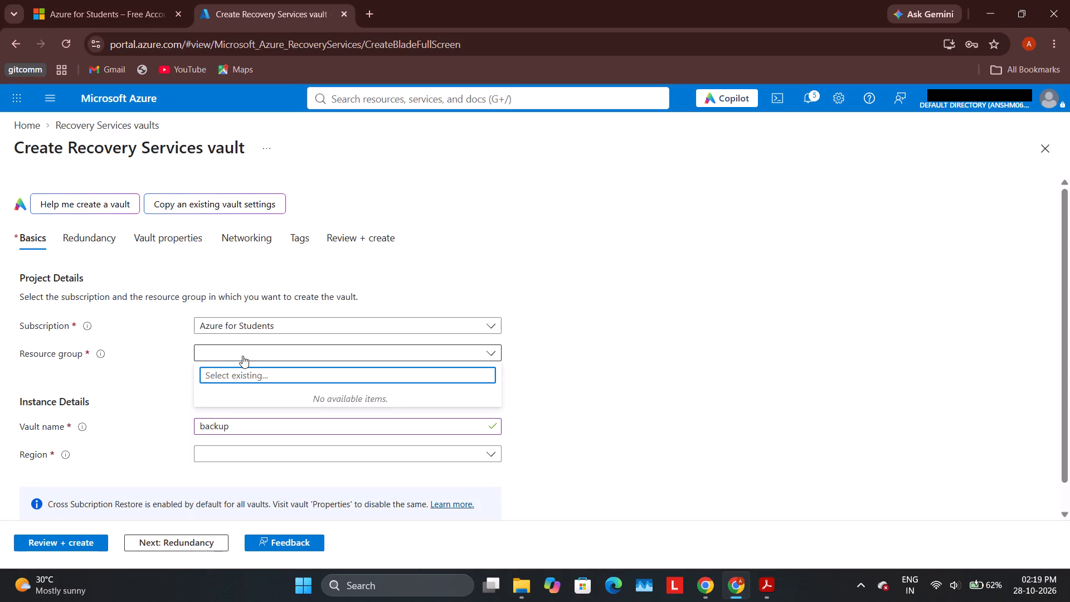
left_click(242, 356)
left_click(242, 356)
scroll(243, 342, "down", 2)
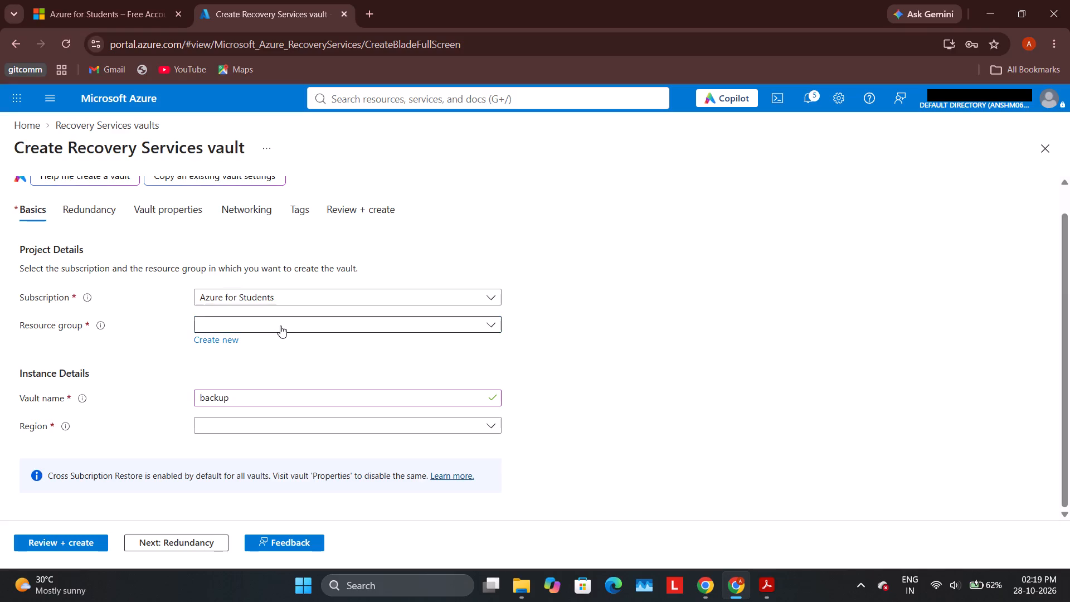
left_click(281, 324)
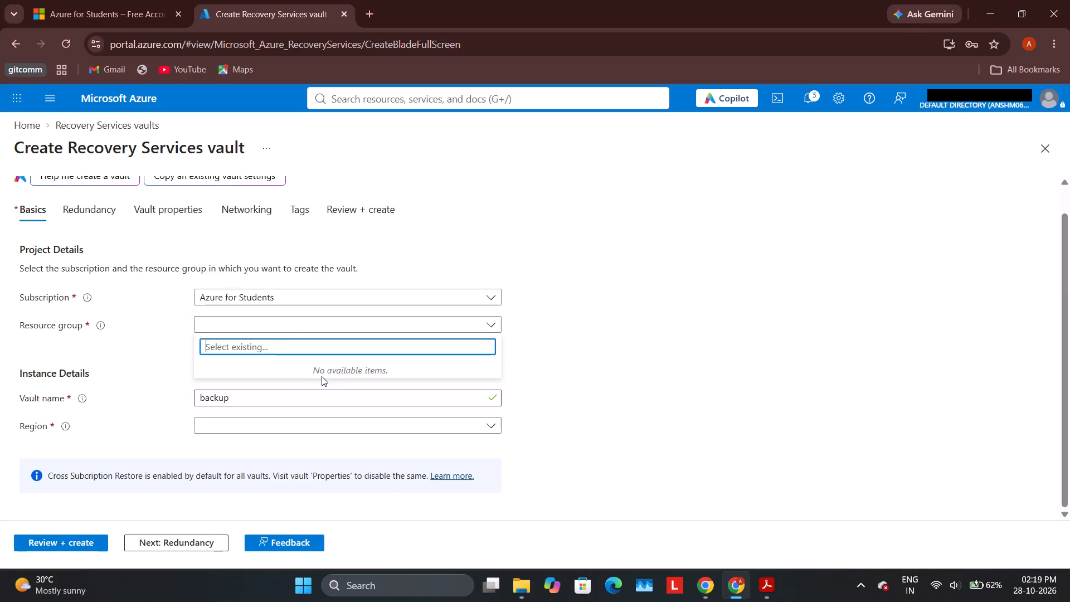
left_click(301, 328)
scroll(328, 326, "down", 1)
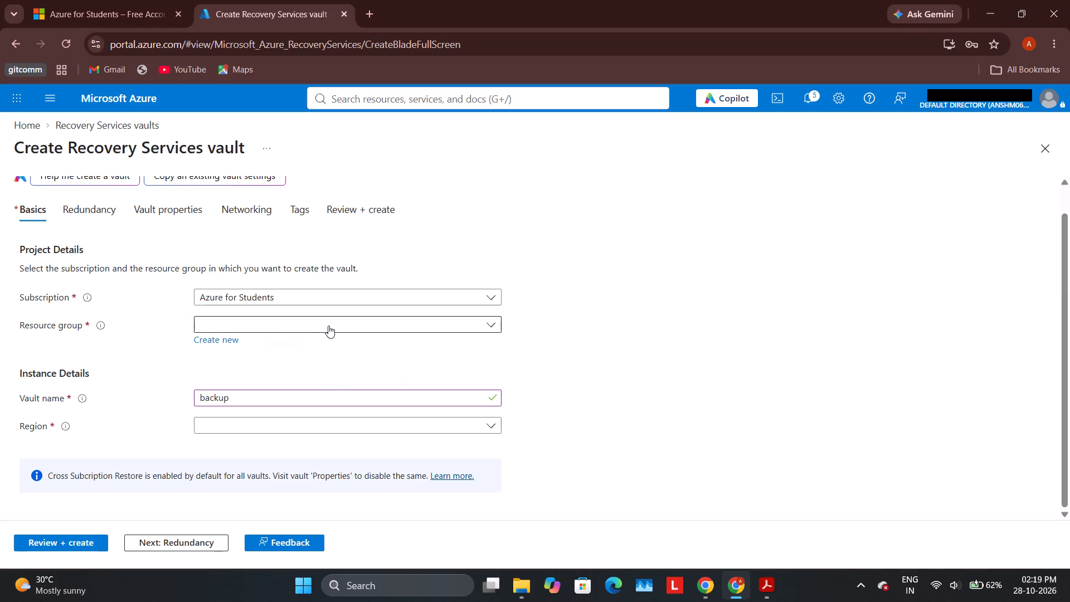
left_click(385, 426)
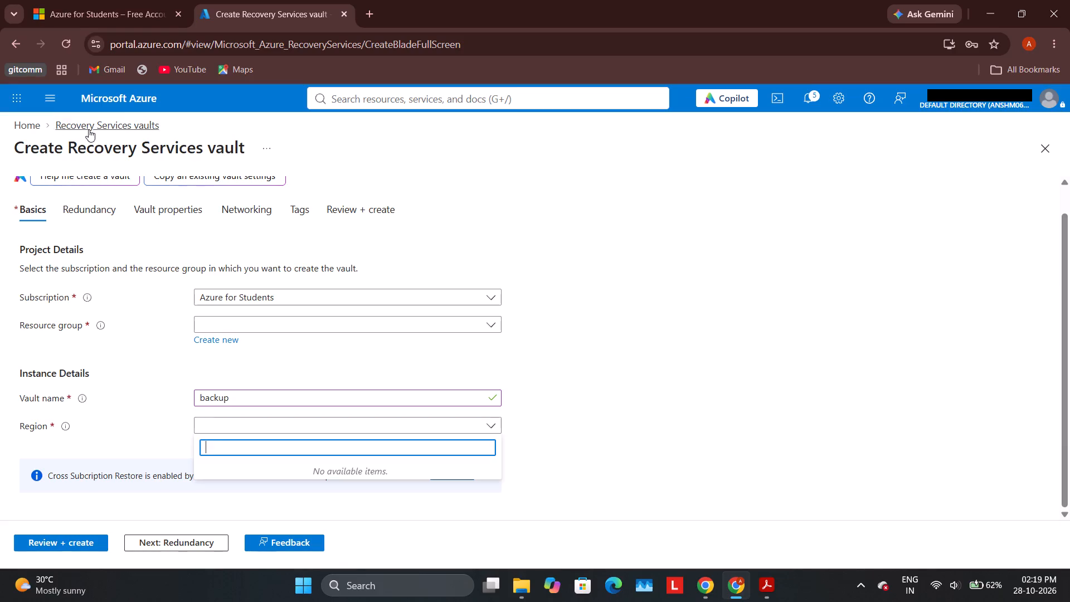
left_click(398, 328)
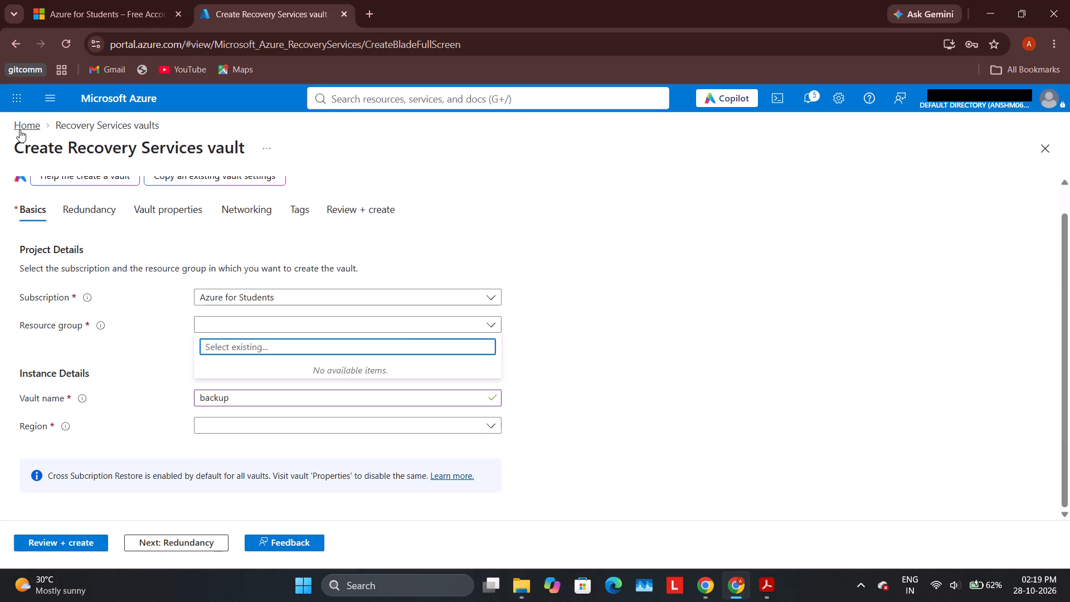
Abandon the vault creation form, discarding the unsaved edits, and return to the portal home page.
left_click(20, 130)
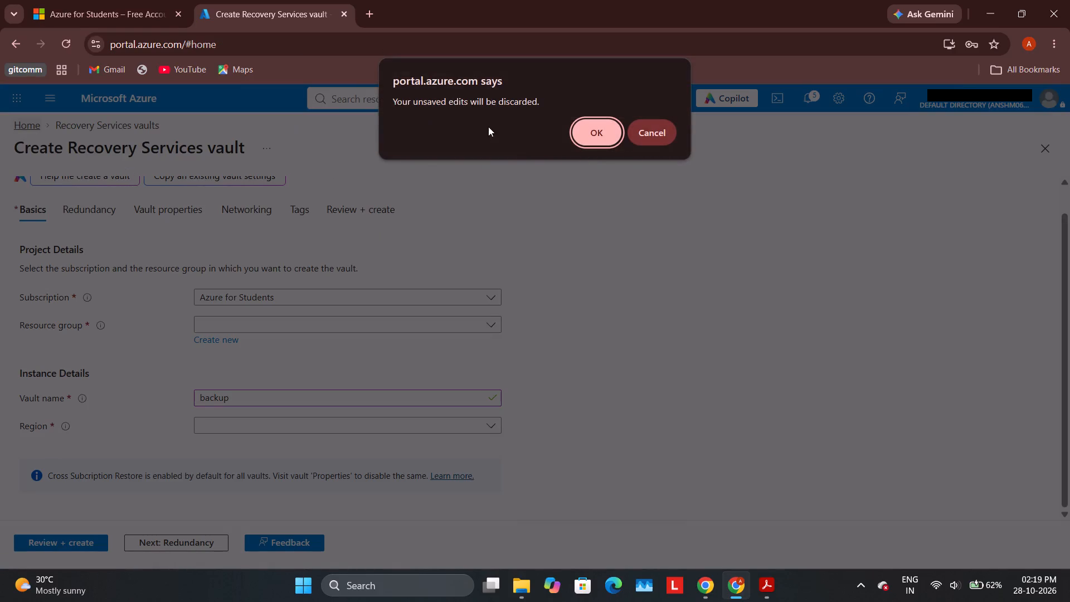
left_click(596, 140)
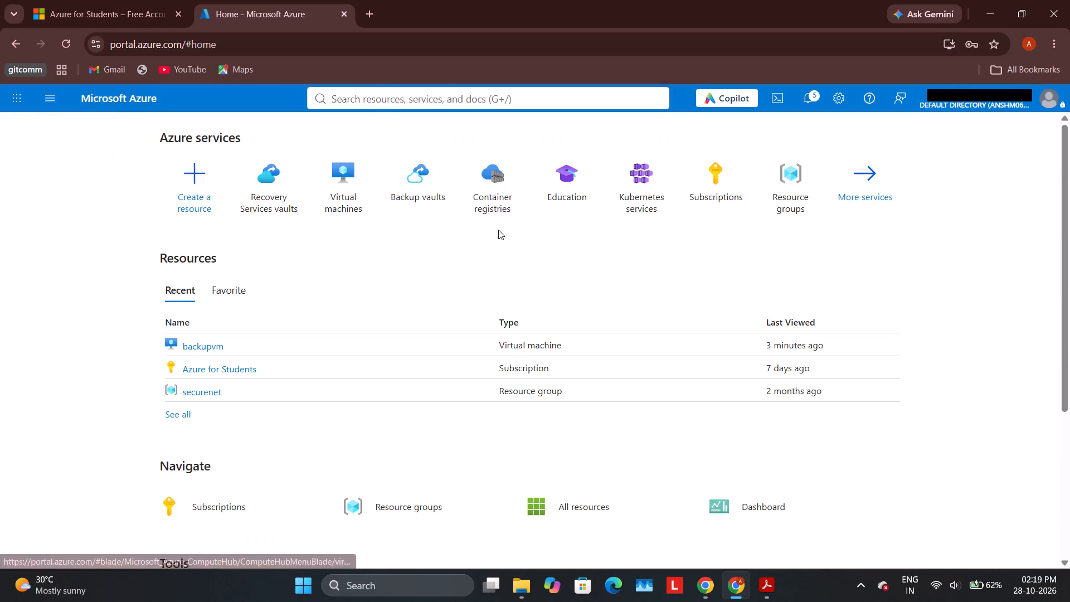
Open the backupvm virtual machine from the recent resources and try to start it.
left_click(212, 350)
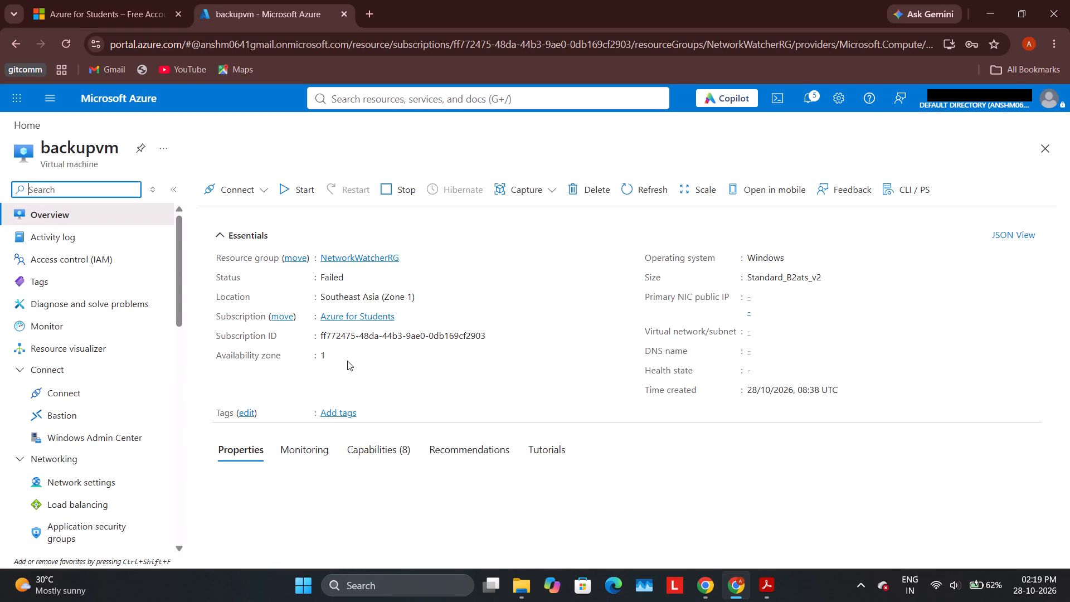
scroll(395, 430, "down", 1)
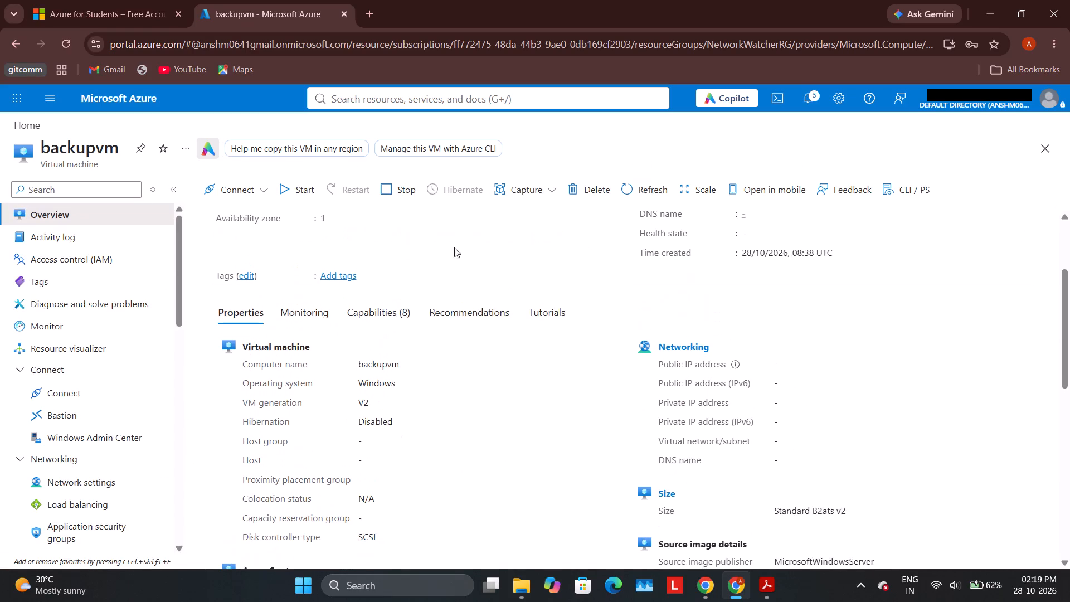
left_click(299, 192)
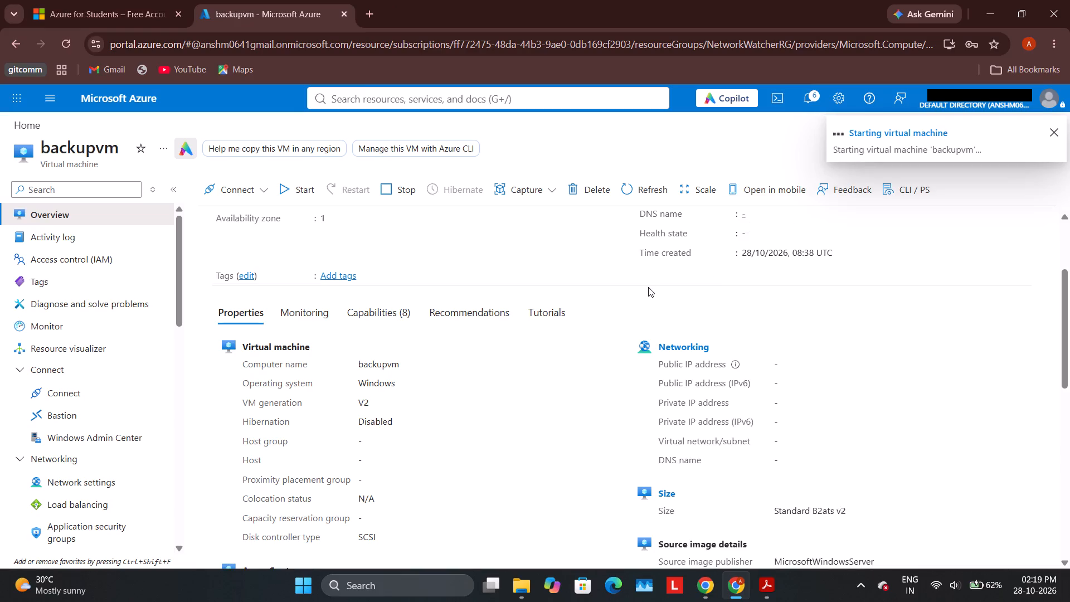
Examine the essentials and properties in the backupvm overview and highlight the Status entry.
scroll(663, 246, "up", 1)
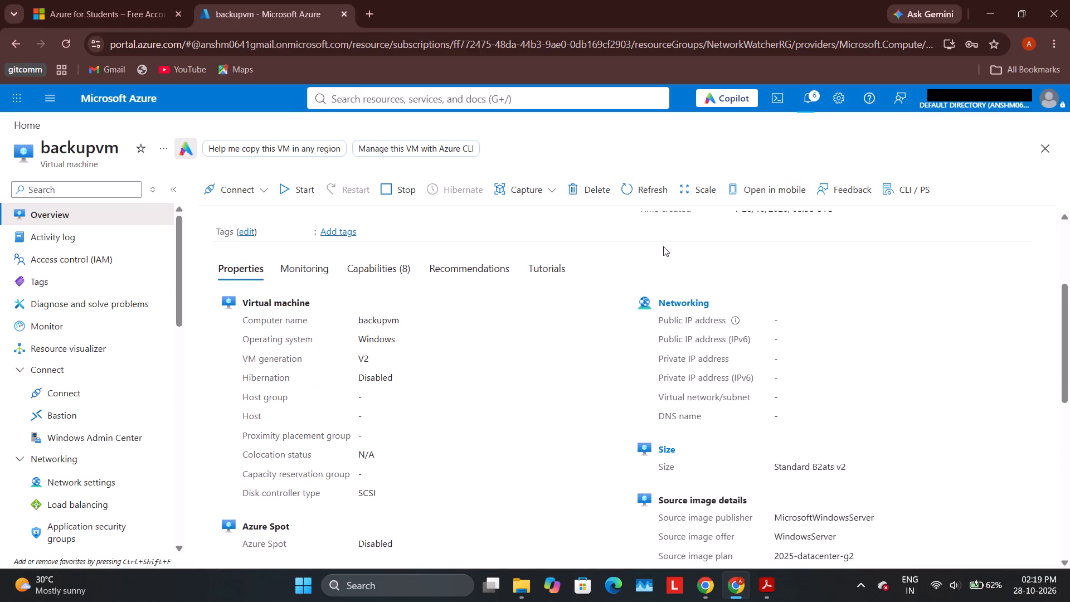
scroll(663, 246, "up", 2)
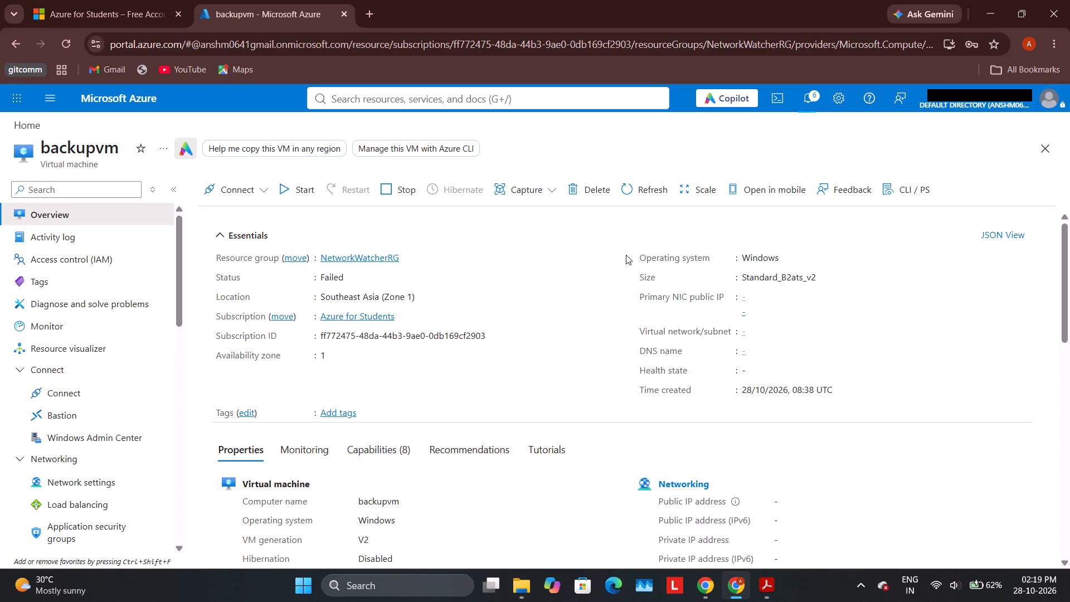
scroll(626, 255, "down", 7)
scroll(603, 304, "up", 4)
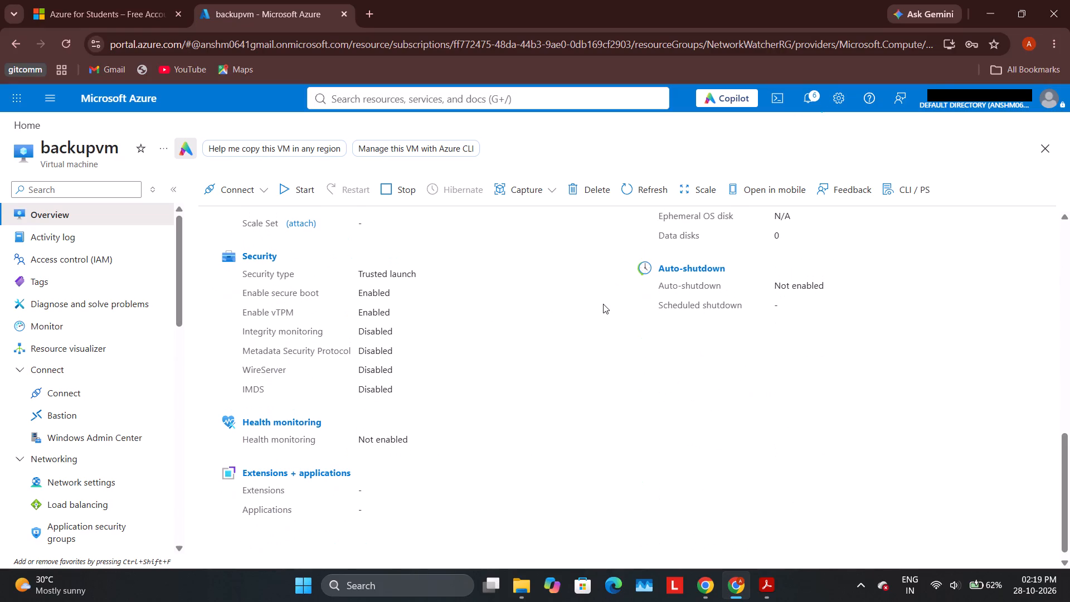
scroll(603, 304, "up", 7)
scroll(668, 313, "down", 7)
scroll(668, 313, "up", 9)
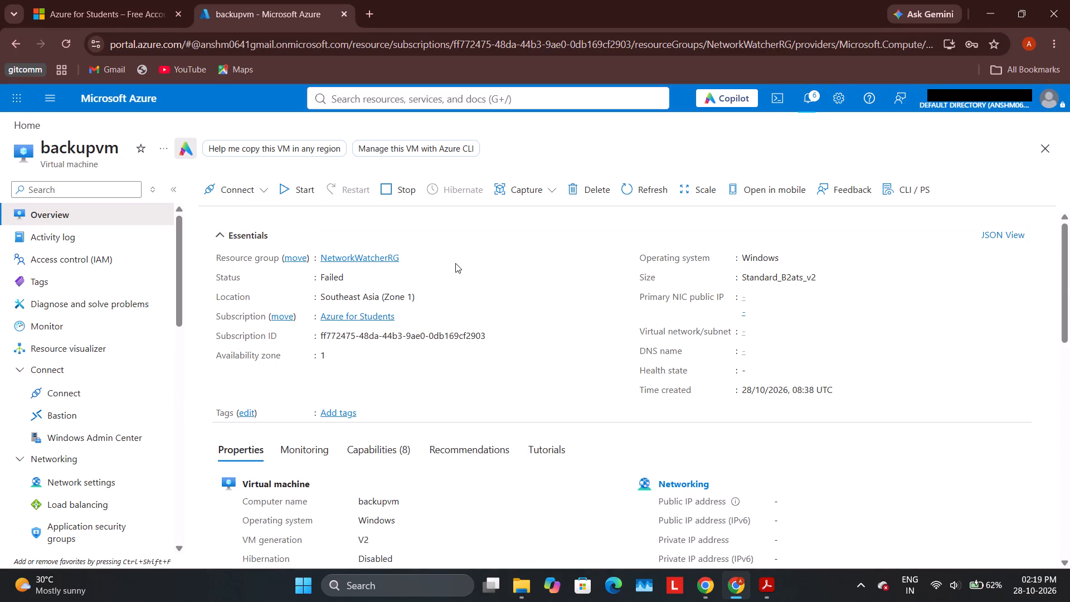
left_click(455, 263)
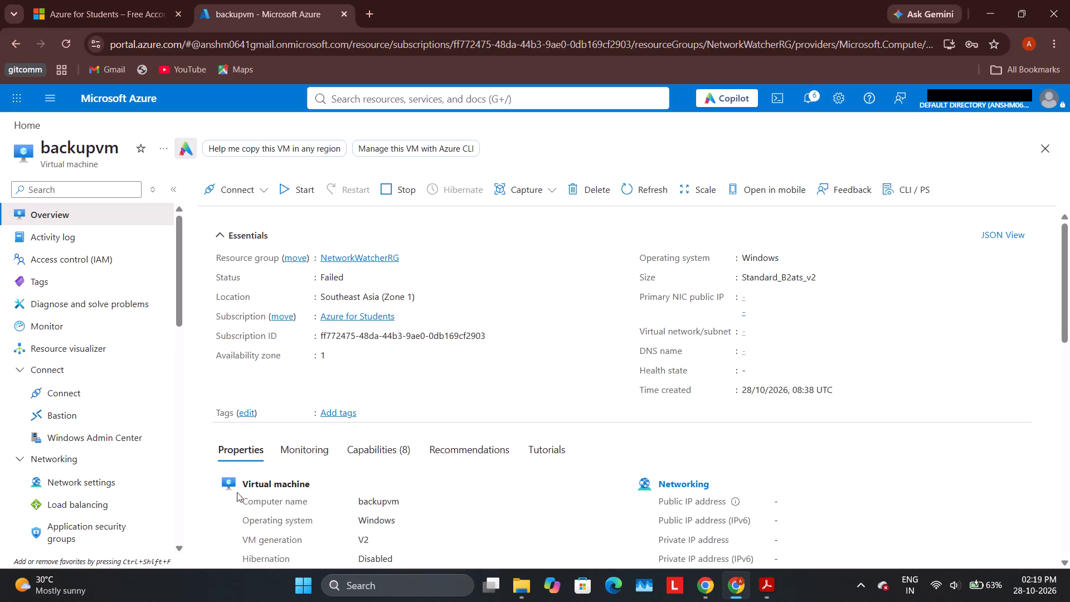
left_click_drag(213, 272, 378, 284)
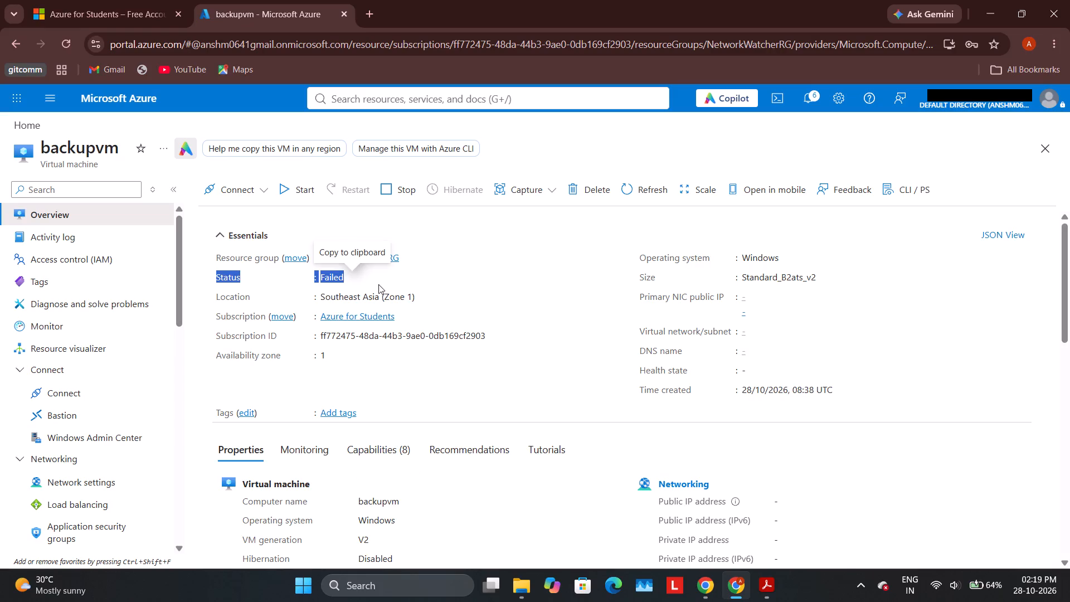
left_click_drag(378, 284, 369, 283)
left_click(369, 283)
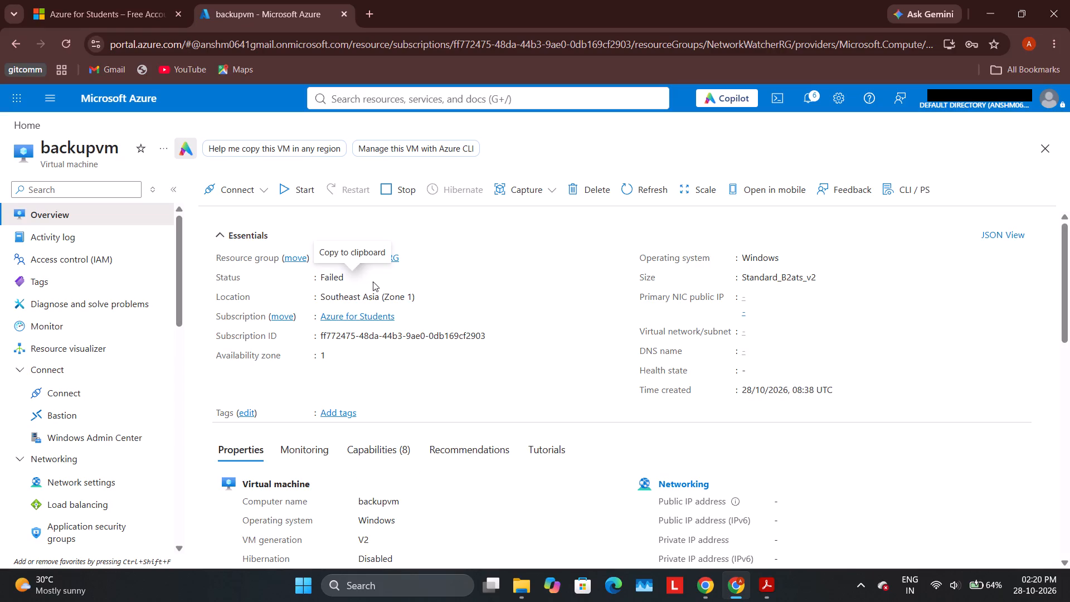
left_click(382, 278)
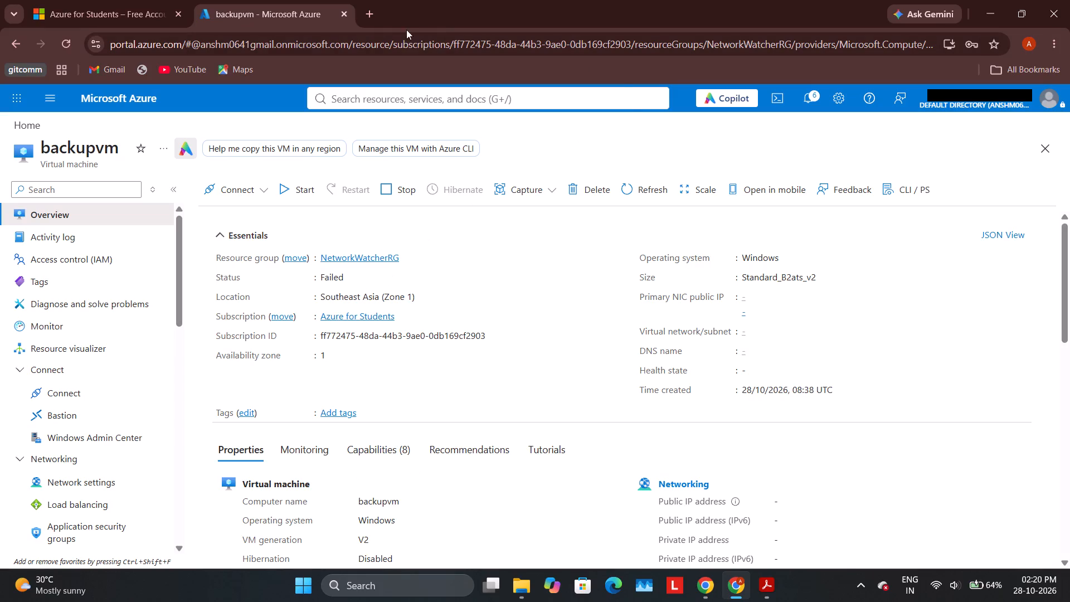
Open the YouTube home page, youtube.com, in a new browser tab.
left_click(369, 12)
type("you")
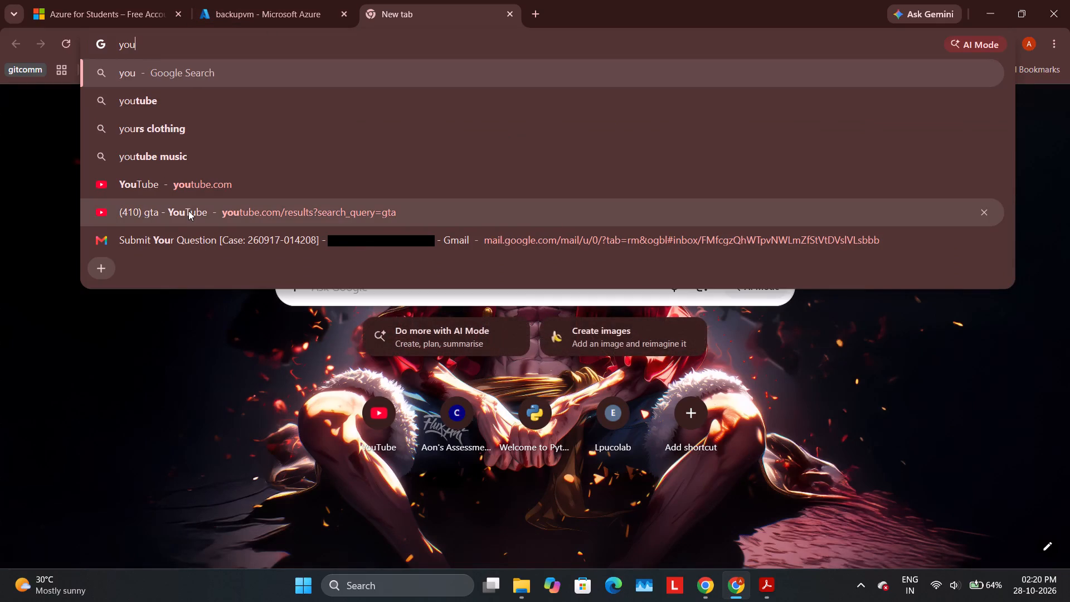
left_click(184, 197)
left_click(184, 197)
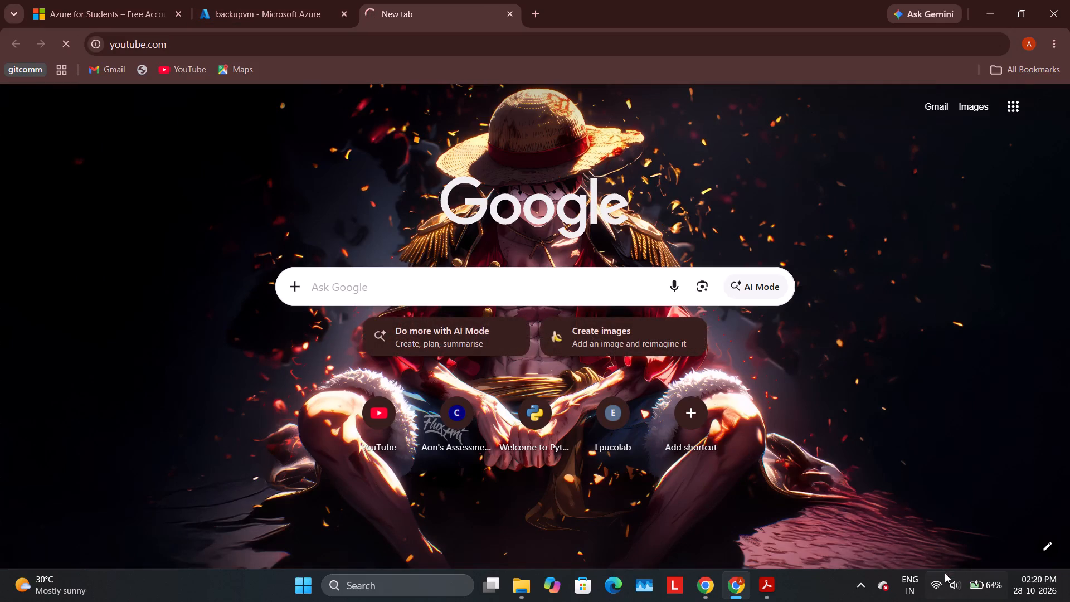
Open the Windows quick settings to check the Wi-Fi connection while the page loads.
left_click(934, 585)
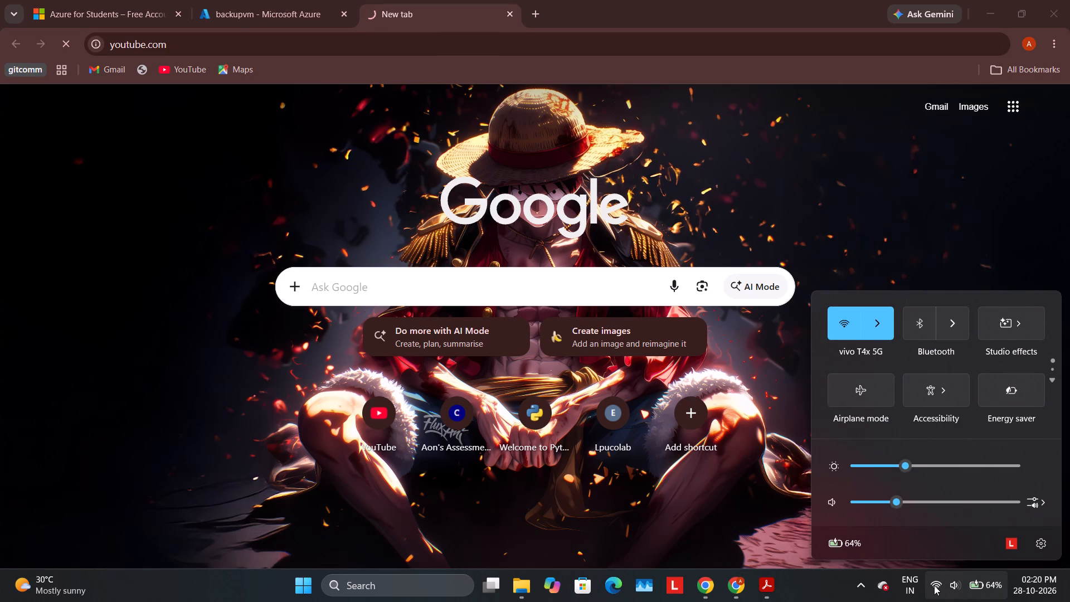
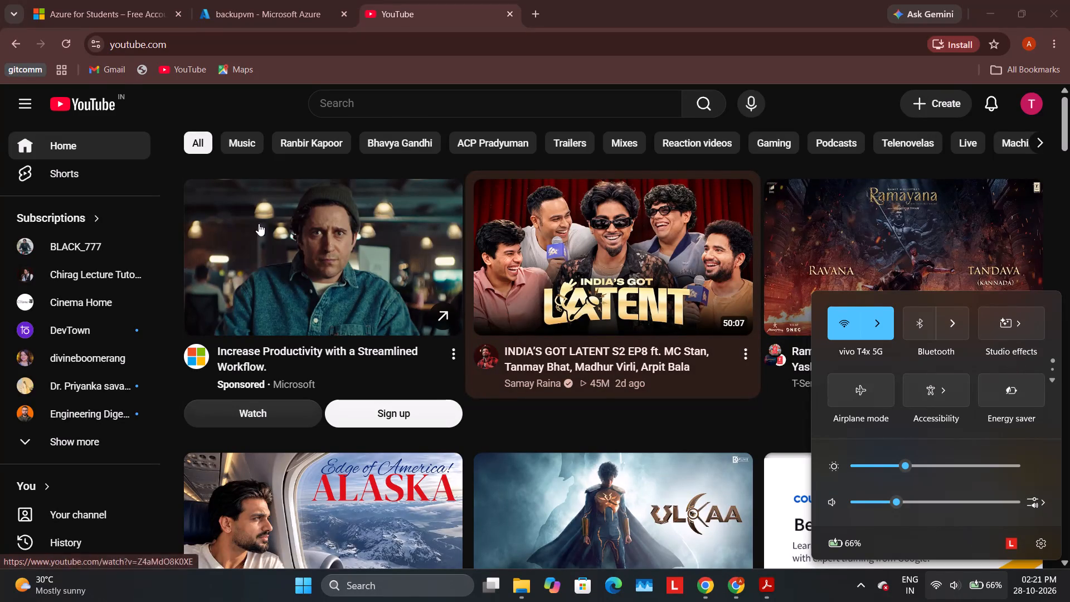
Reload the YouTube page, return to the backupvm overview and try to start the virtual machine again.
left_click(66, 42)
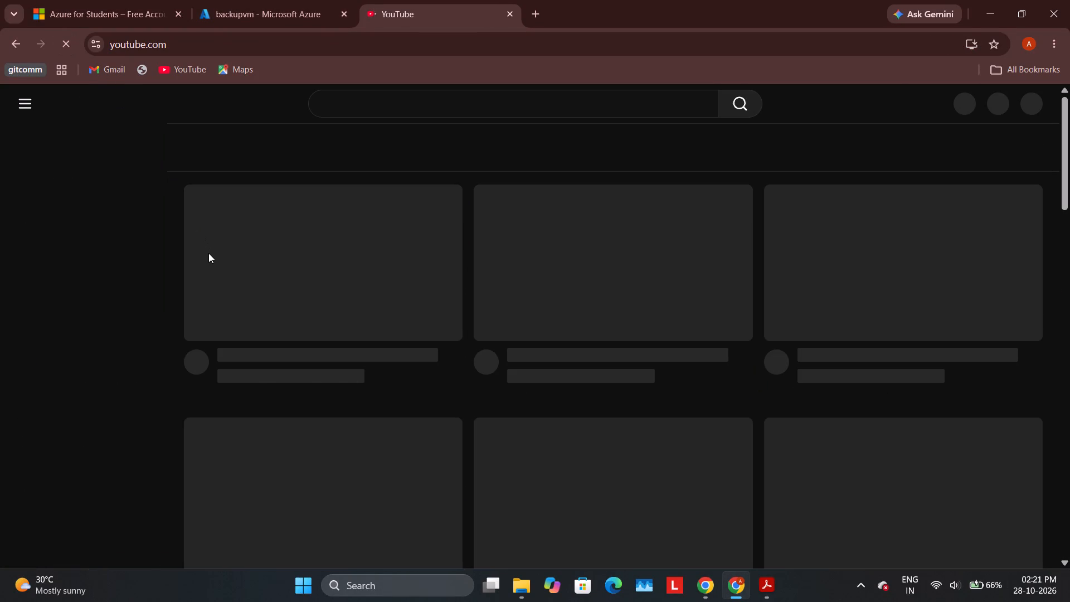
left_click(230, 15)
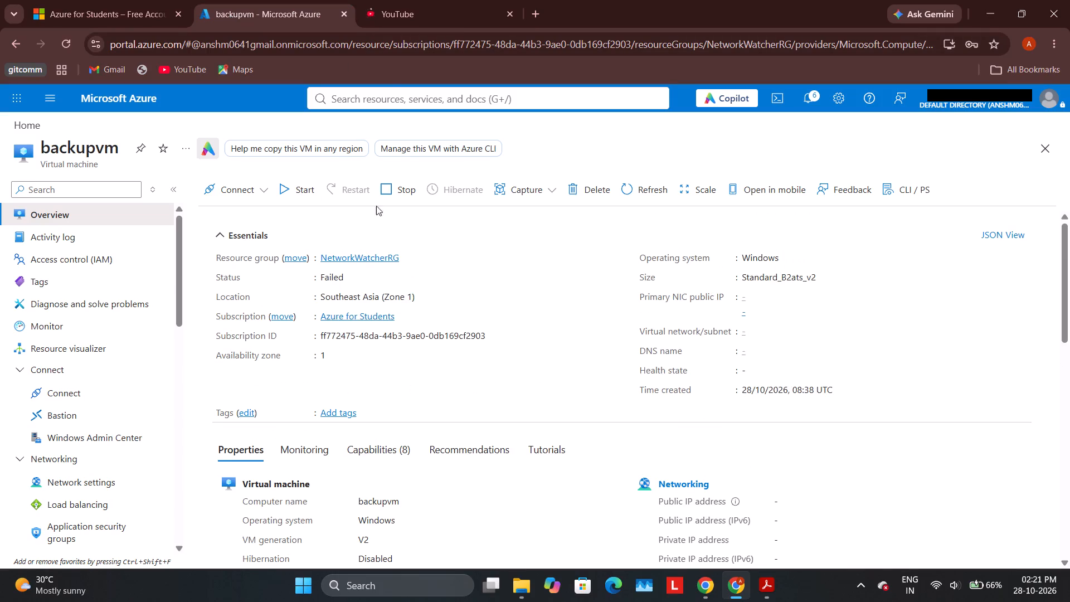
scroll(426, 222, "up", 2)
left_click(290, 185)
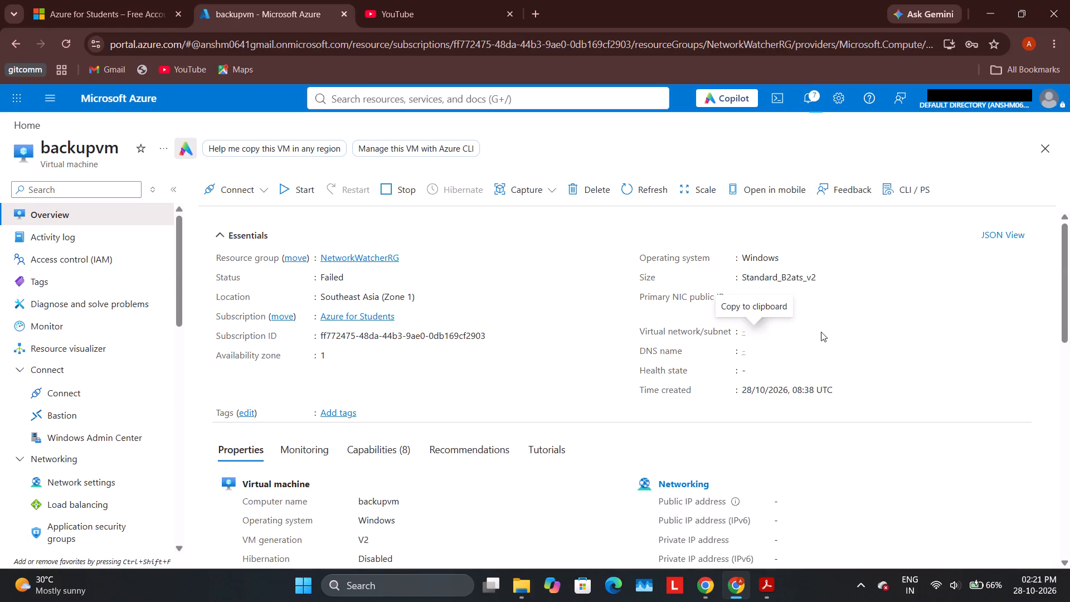
Examine the essentials and properties in the backupvm overview, including its status and networking details.
left_click(935, 328)
scroll(462, 355, "down", 7)
scroll(462, 355, "up", 9)
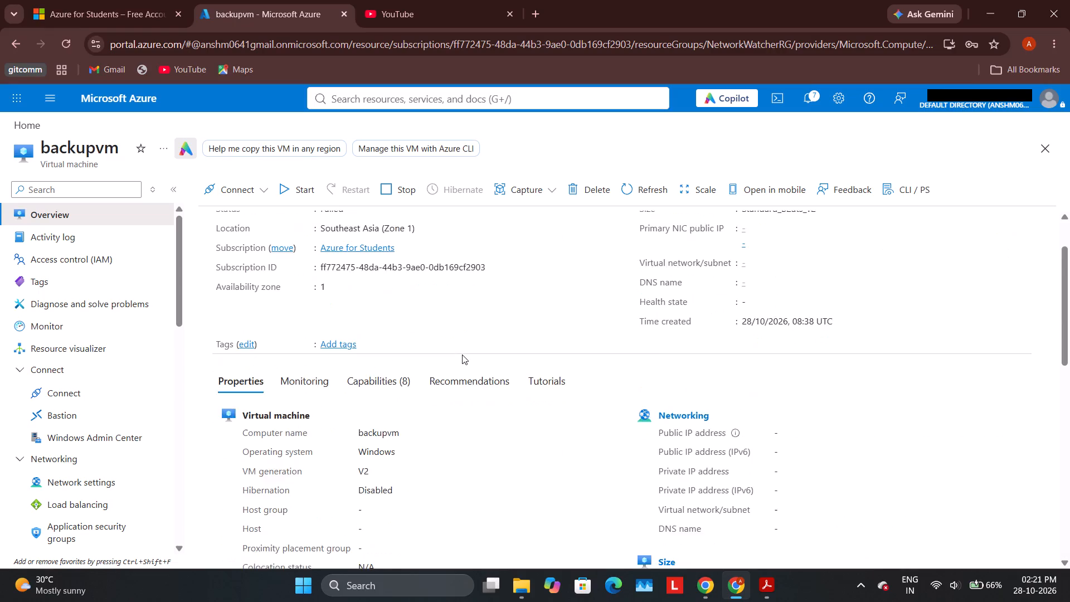
scroll(496, 368, "down", 6)
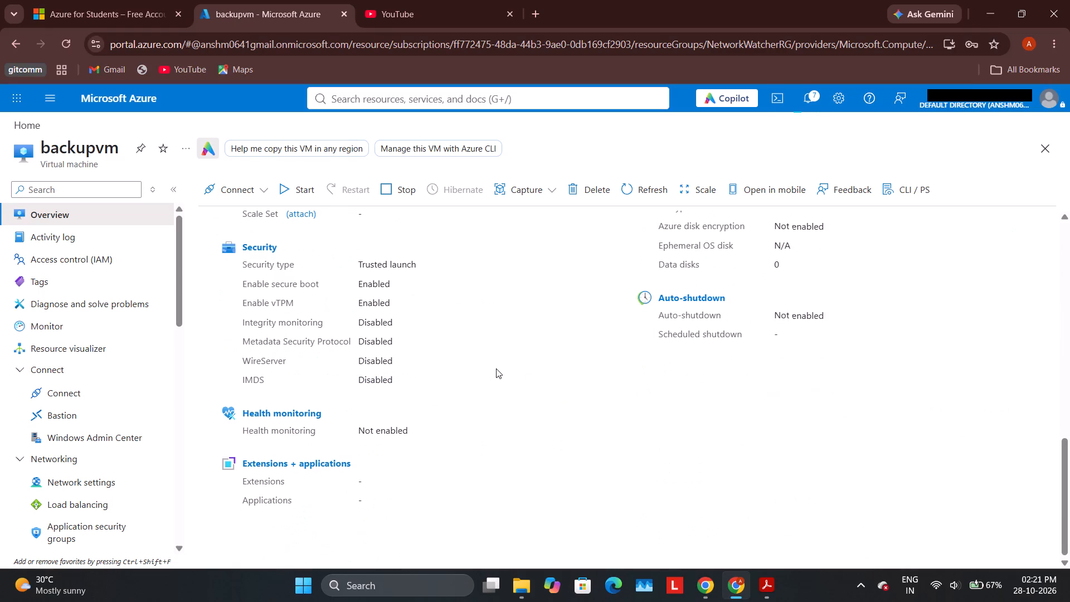
scroll(496, 368, "up", 7)
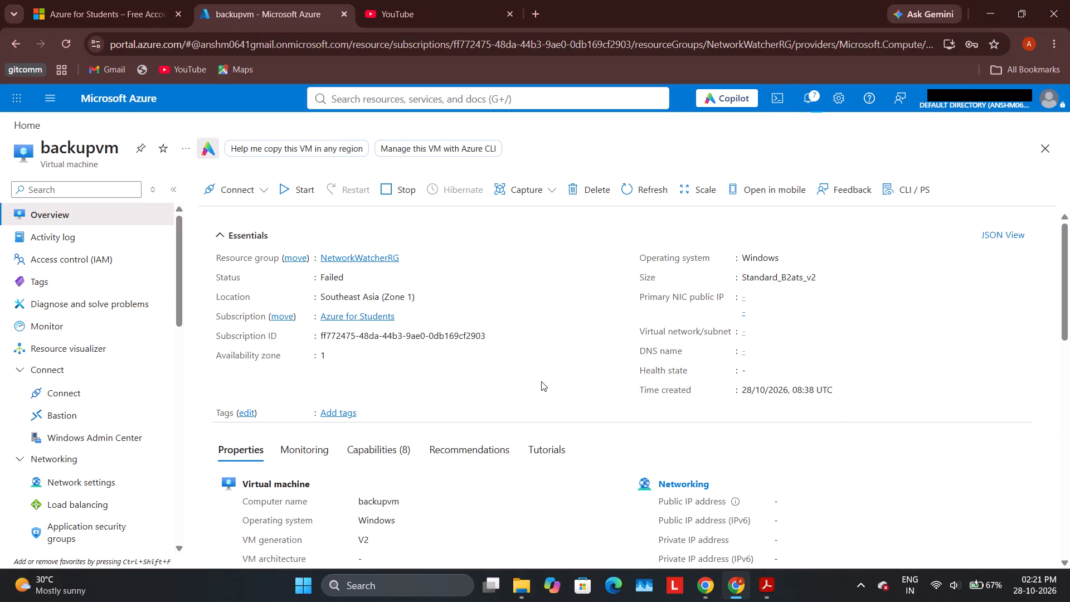
scroll(532, 375, "up", 1)
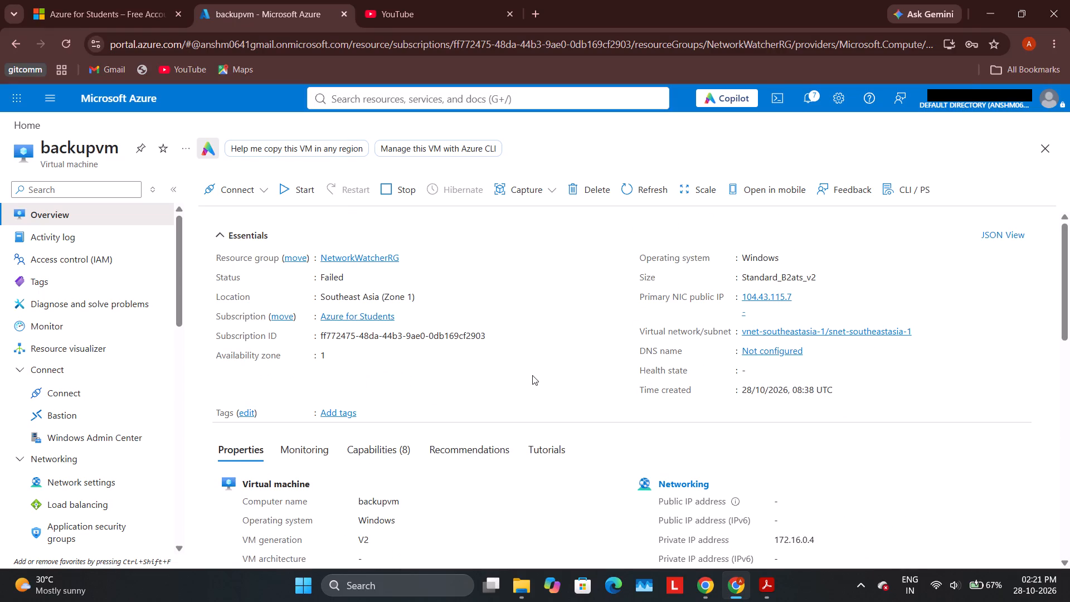
scroll(532, 375, "up", 1)
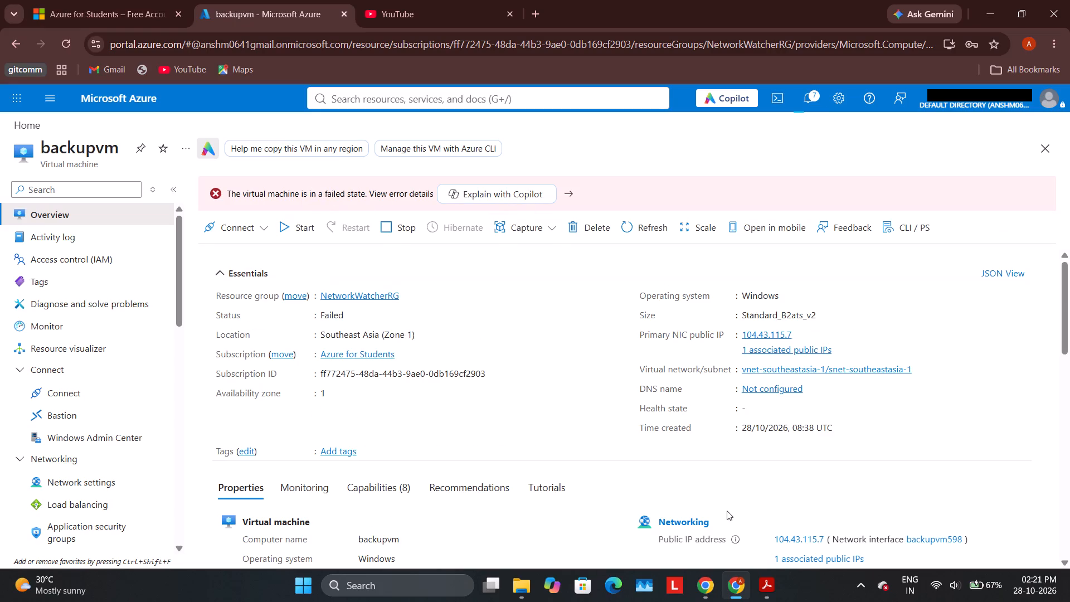
scroll(795, 532, "down", 1)
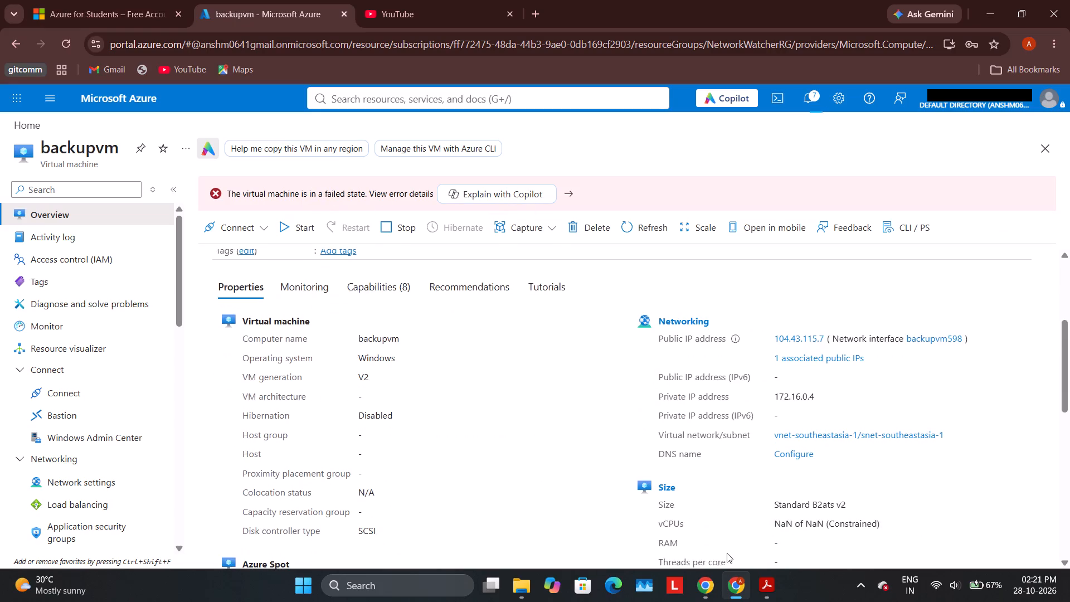
Return to the portal home page and arrange the portal beside the lab PDF, with the wider area for the portal.
left_click(770, 583)
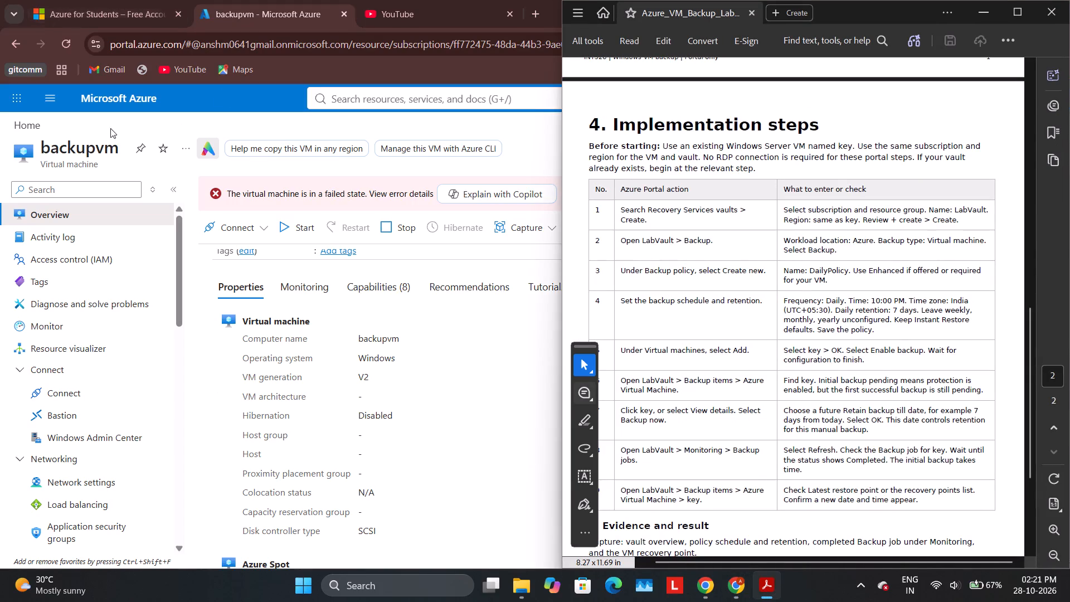
left_click(36, 129)
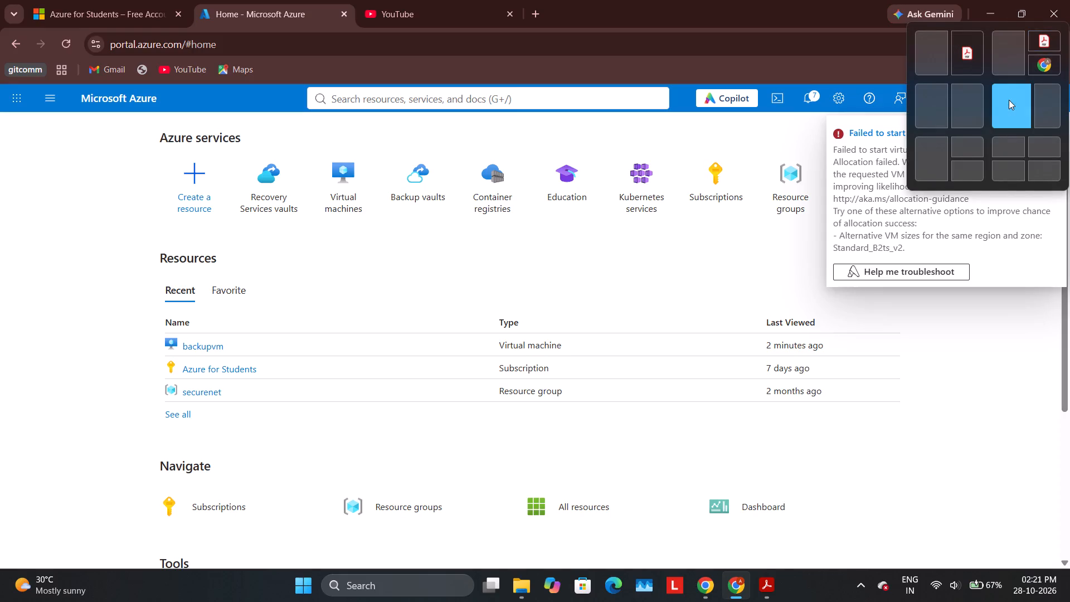
left_click(1009, 100)
left_click(756, 188)
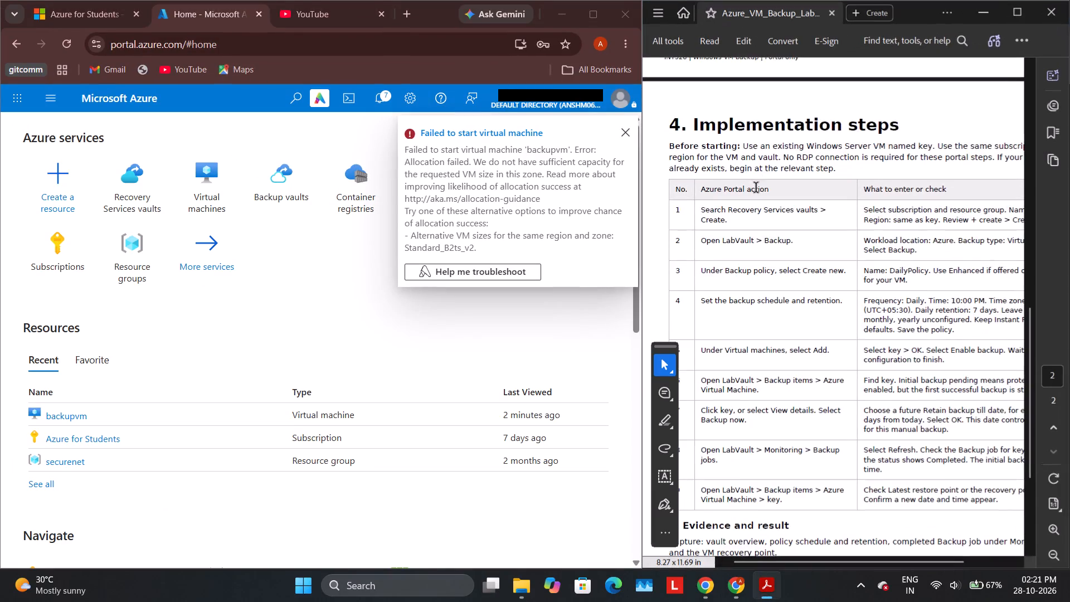
Start a new Recovery Services vault under Azure for Students and choose NetworkWatcherRG as its resource group.
left_click(125, 197)
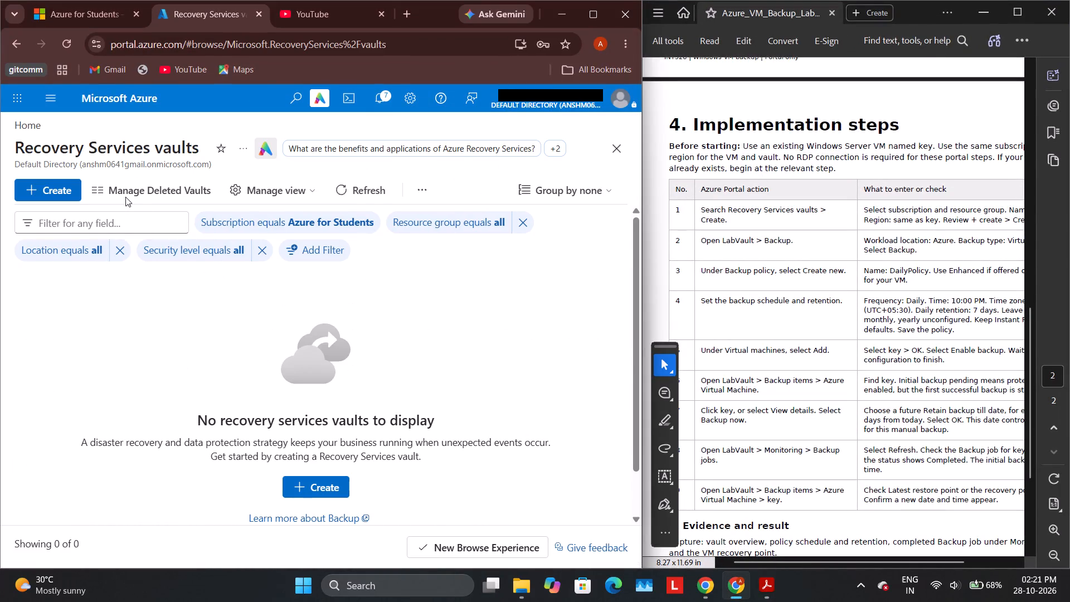
scroll(310, 313, "down", 5)
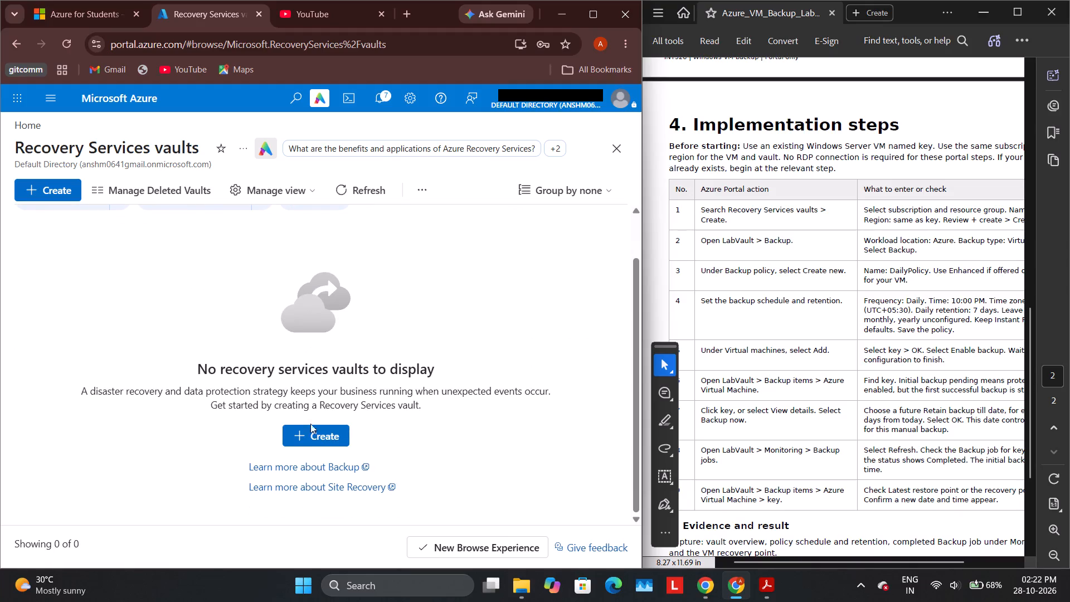
left_click(309, 429)
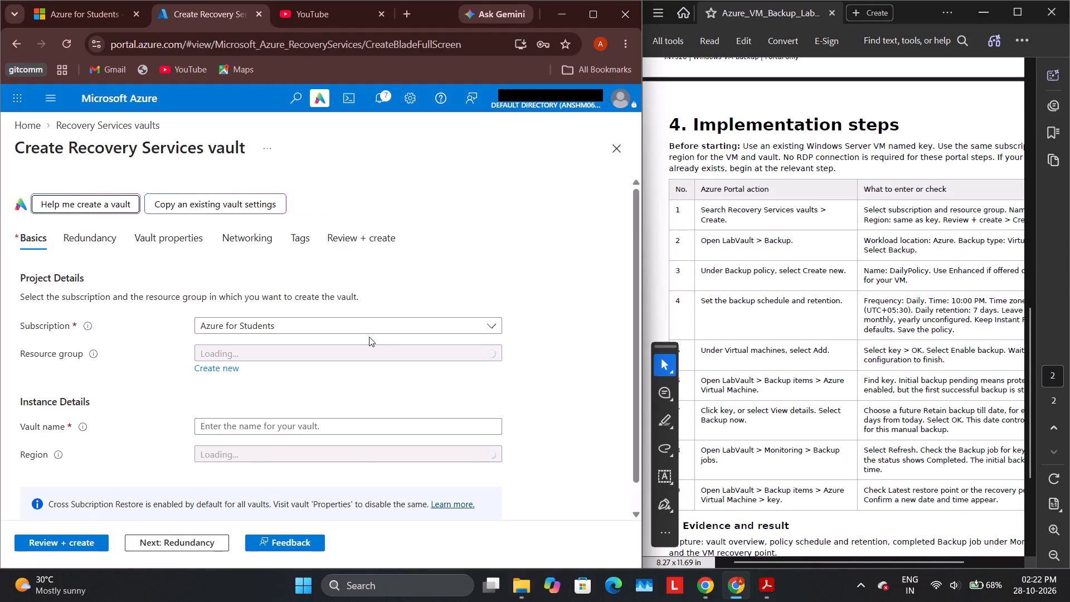
left_click(383, 347)
double_click(420, 357)
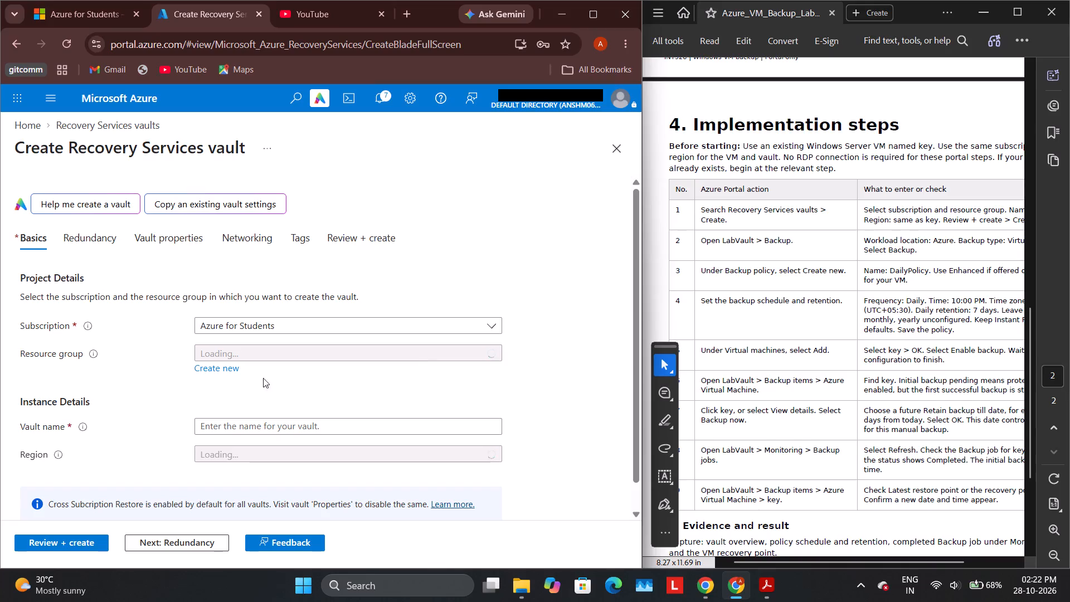
left_click(353, 349)
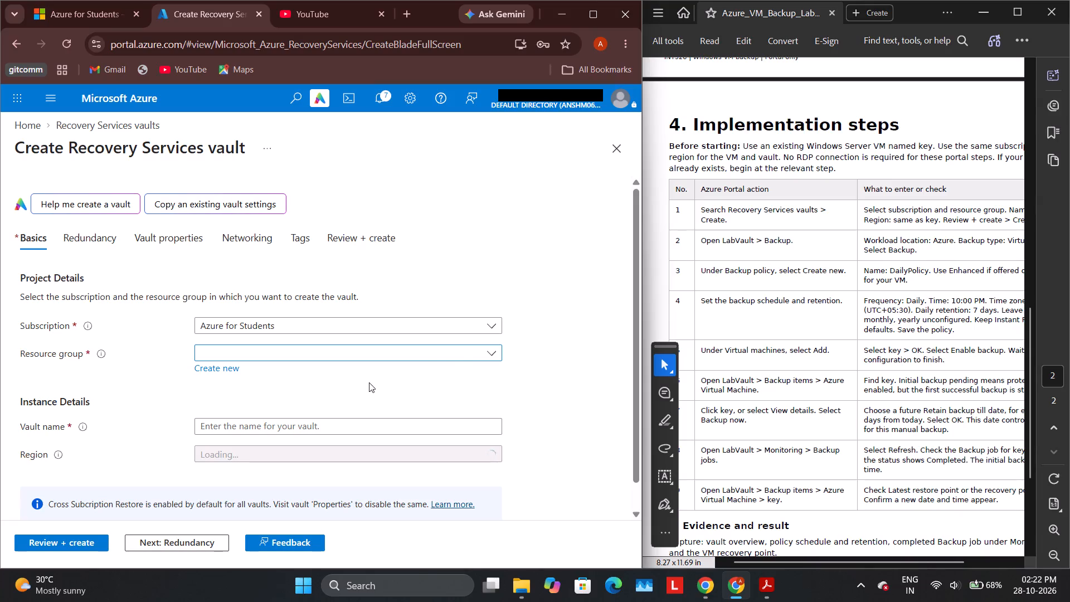
left_click(456, 348)
left_click(271, 395)
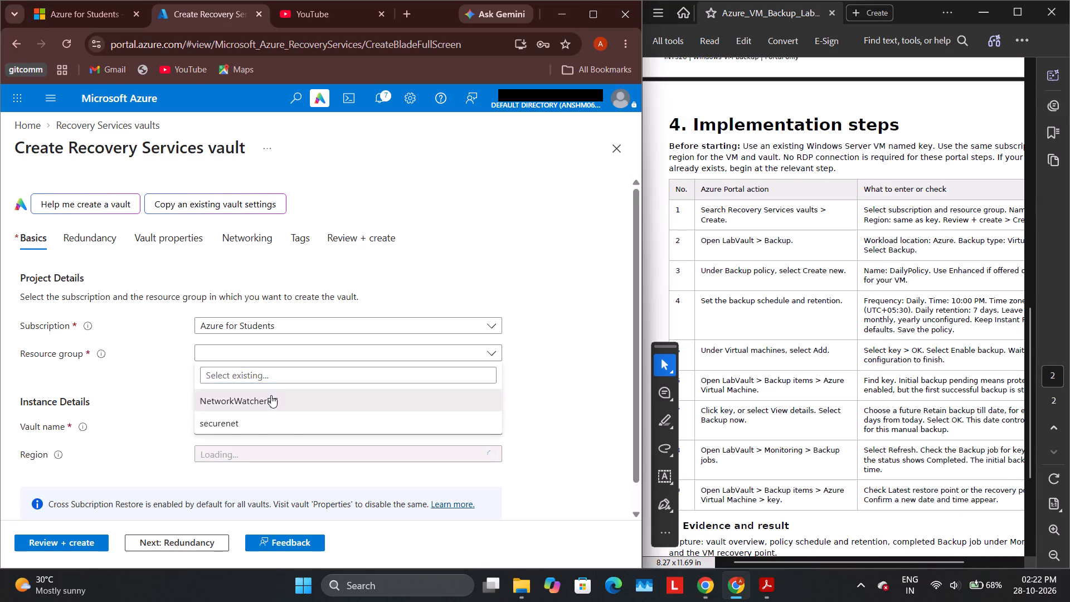
Name the vault LabVault, copying the name from step 2 of the lab PDF.
scroll(446, 394, "down", 1)
left_click(312, 393)
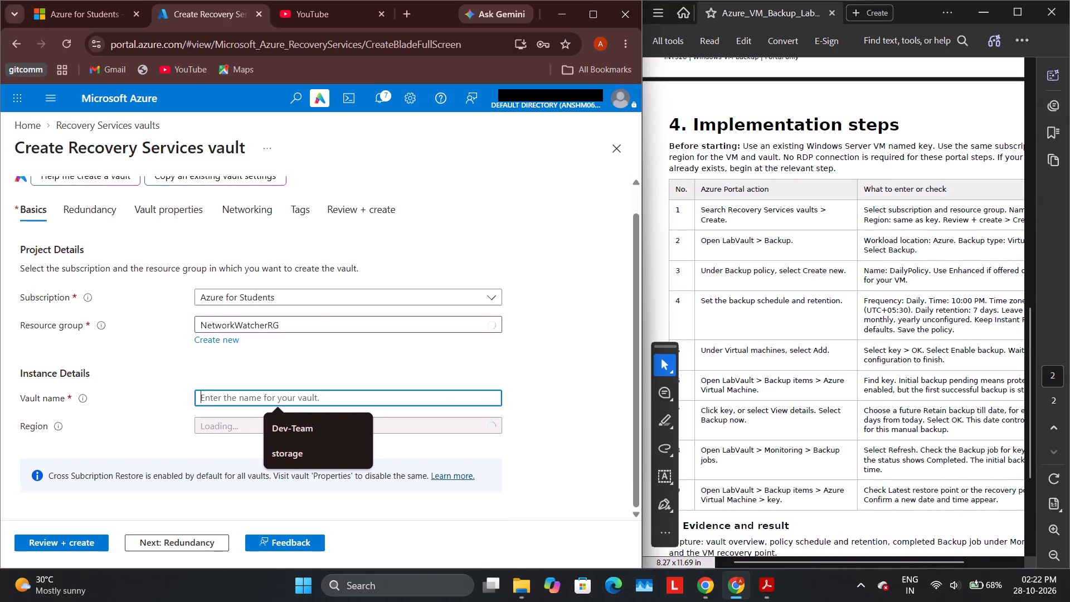
left_click(307, 310)
left_click(281, 394)
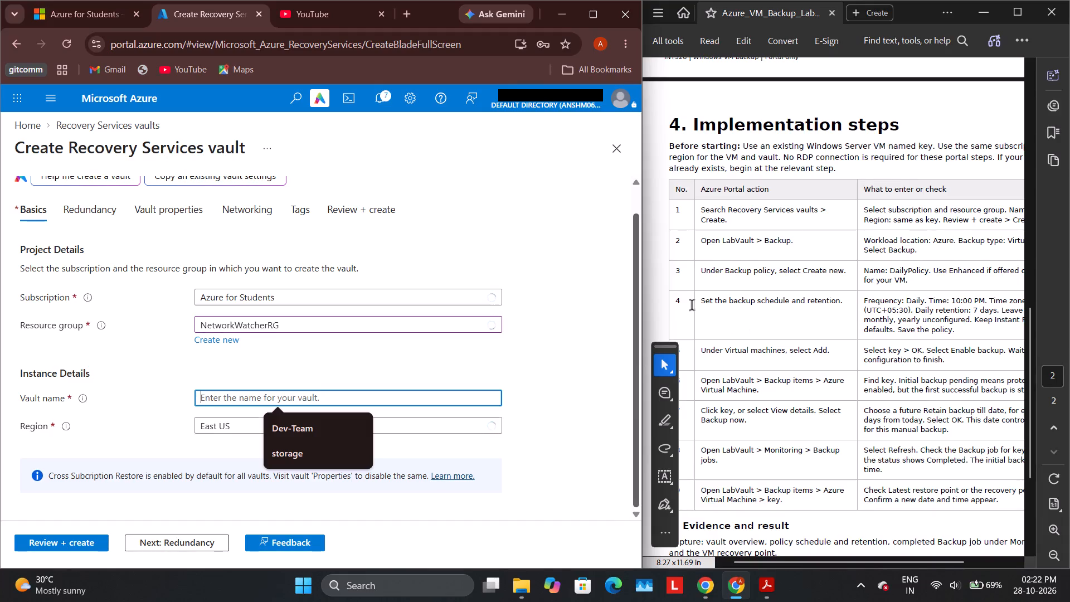
left_click_drag(725, 245, 750, 244)
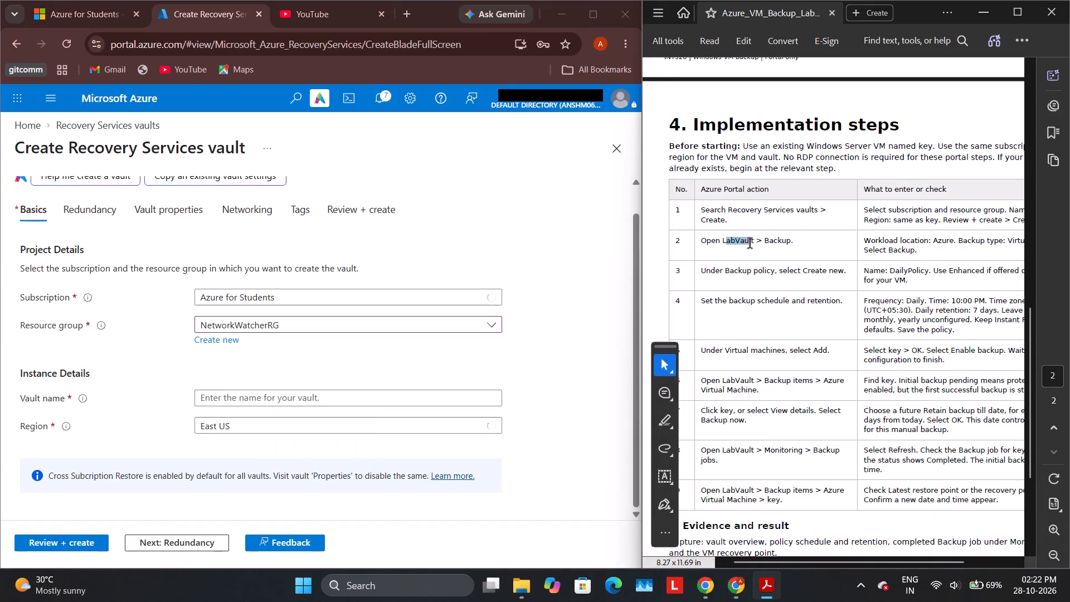
left_click_drag(750, 244, 752, 245)
left_click(752, 245)
left_click(719, 241)
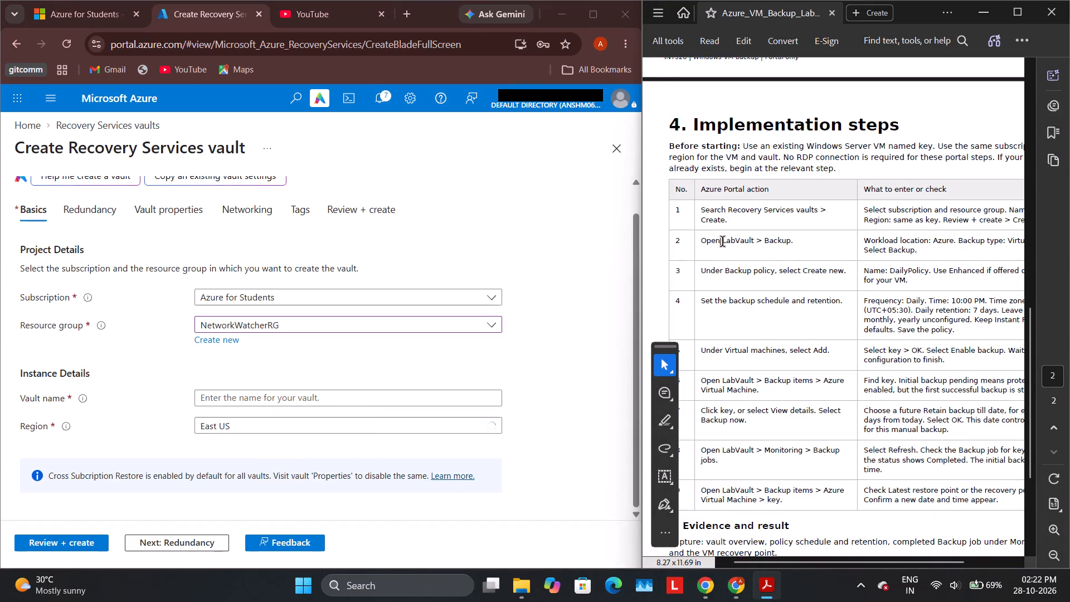
left_click_drag(723, 243, 751, 243)
left_click(751, 243)
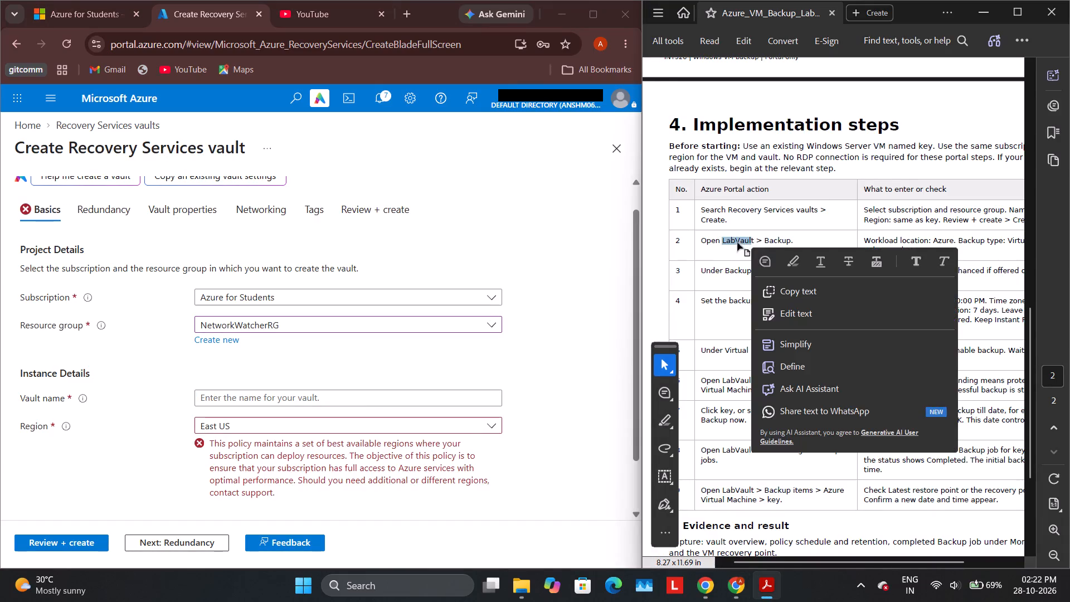
left_click(737, 243)
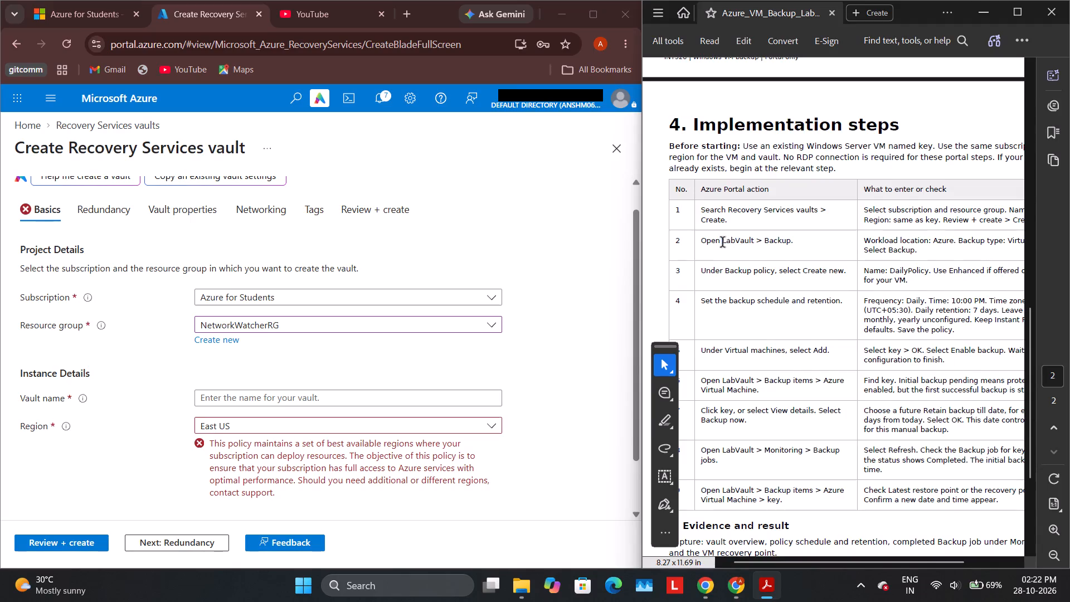
left_click_drag(722, 243, 753, 243)
key("ctrl+c")
left_click(353, 428)
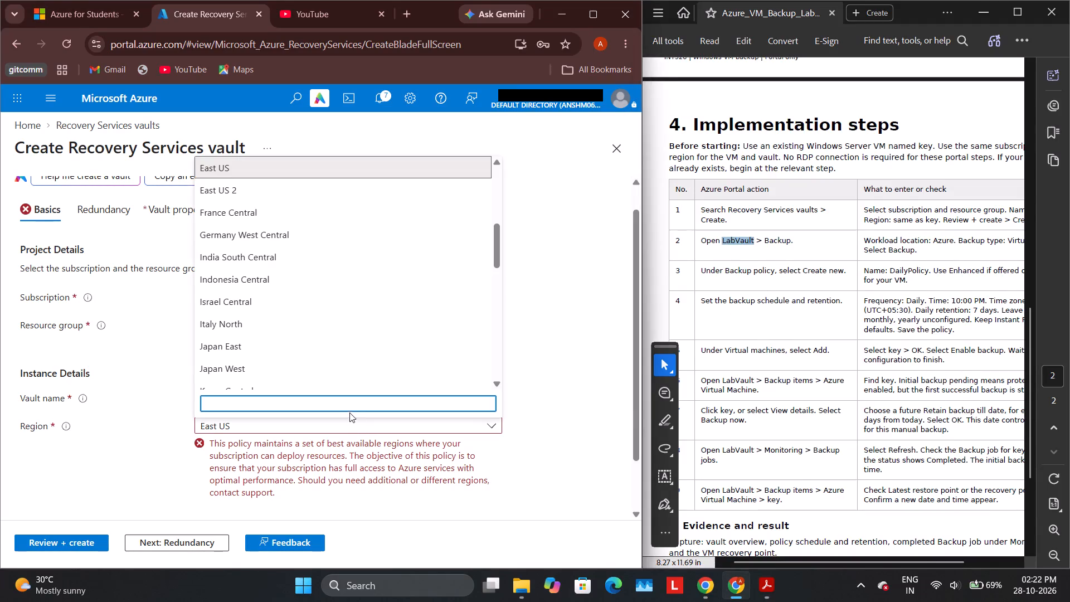
left_click_drag(616, 468, 355, 392)
left_click(355, 392)
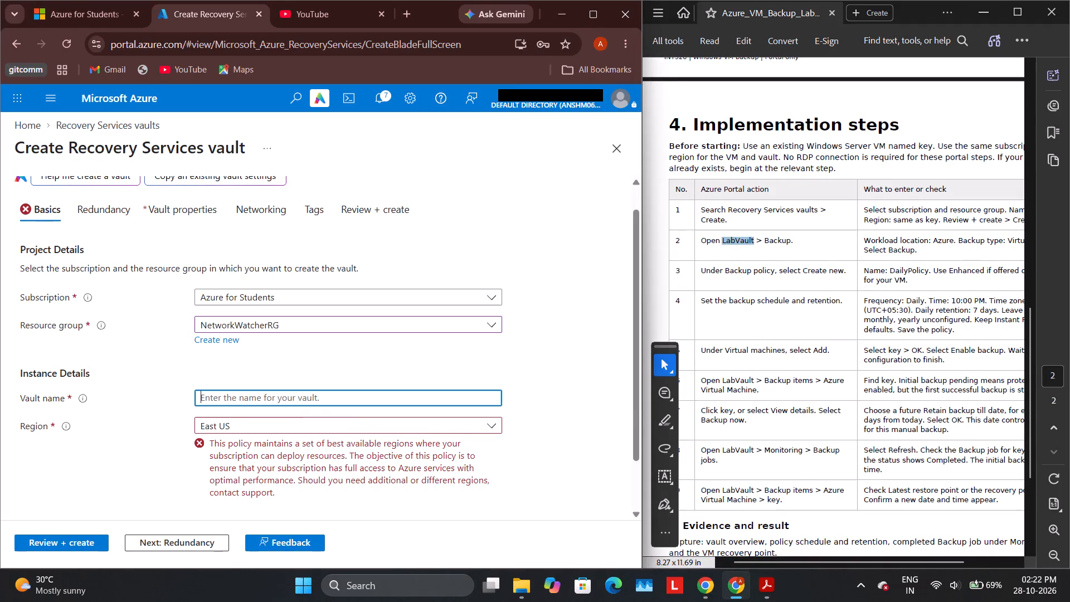
key("ctrl+v")
Set the vault's region to Southeast Asia.
left_click(338, 436)
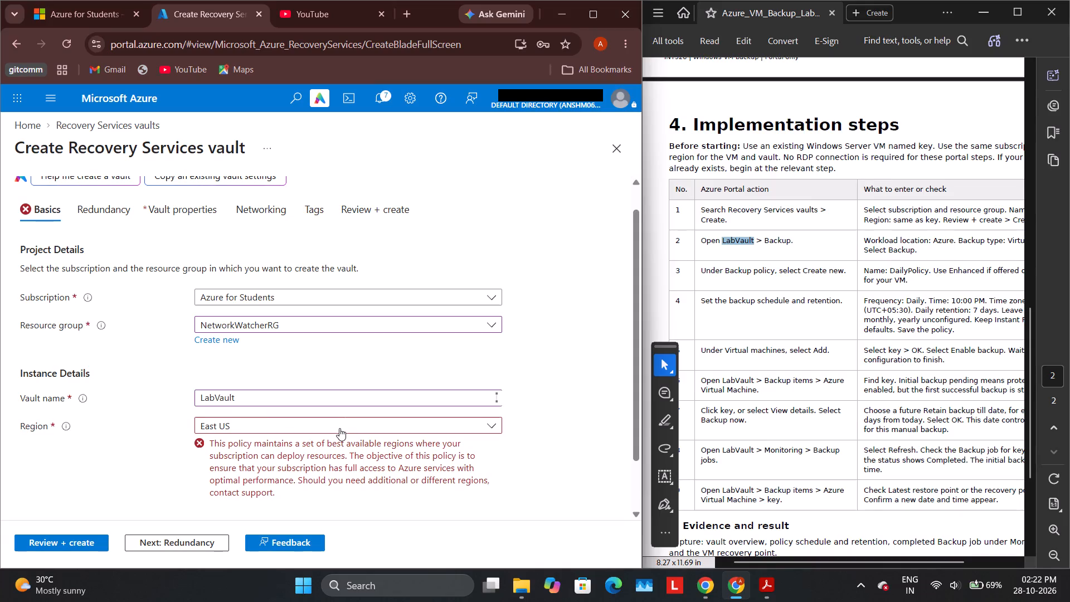
left_click(339, 428)
scroll(371, 239, "down", 4)
scroll(371, 239, "up", 1)
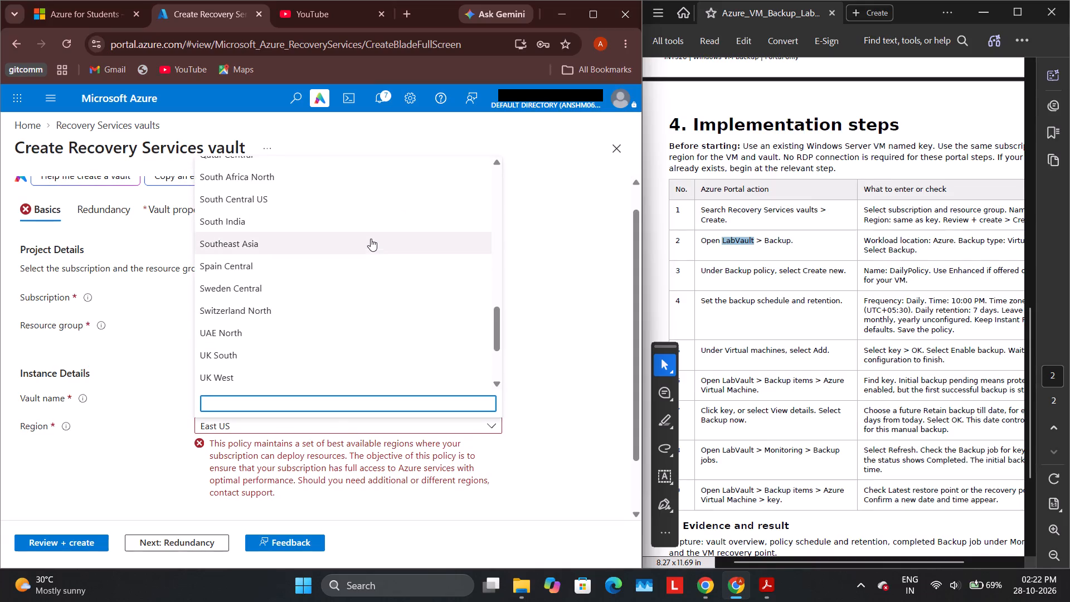
scroll(371, 239, "up", 1)
left_click(276, 256)
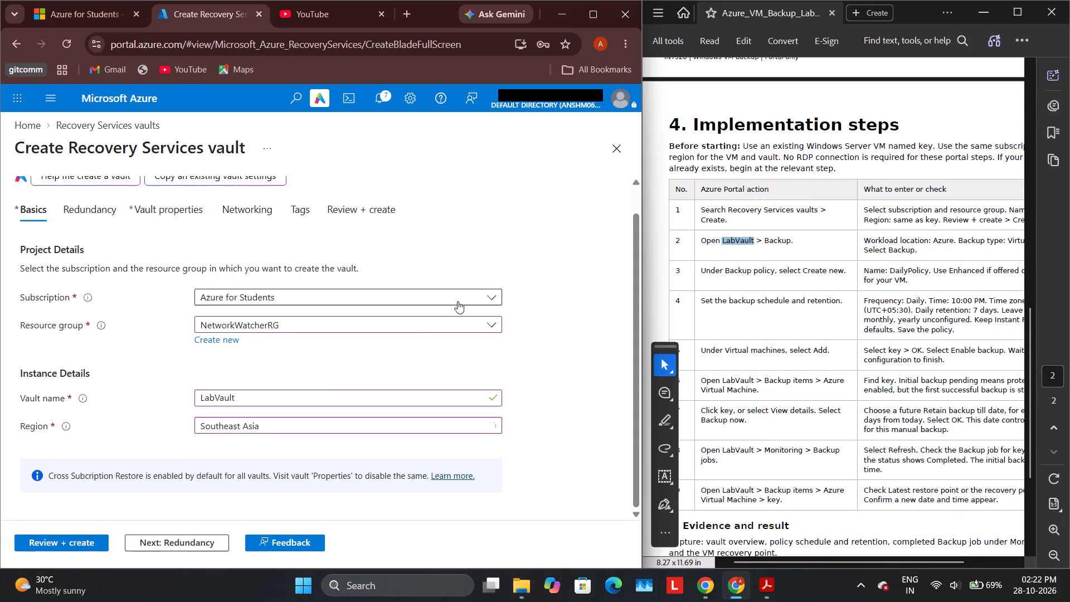
scroll(463, 304, "down", 5)
scroll(463, 304, "up", 5)
scroll(463, 304, "down", 5)
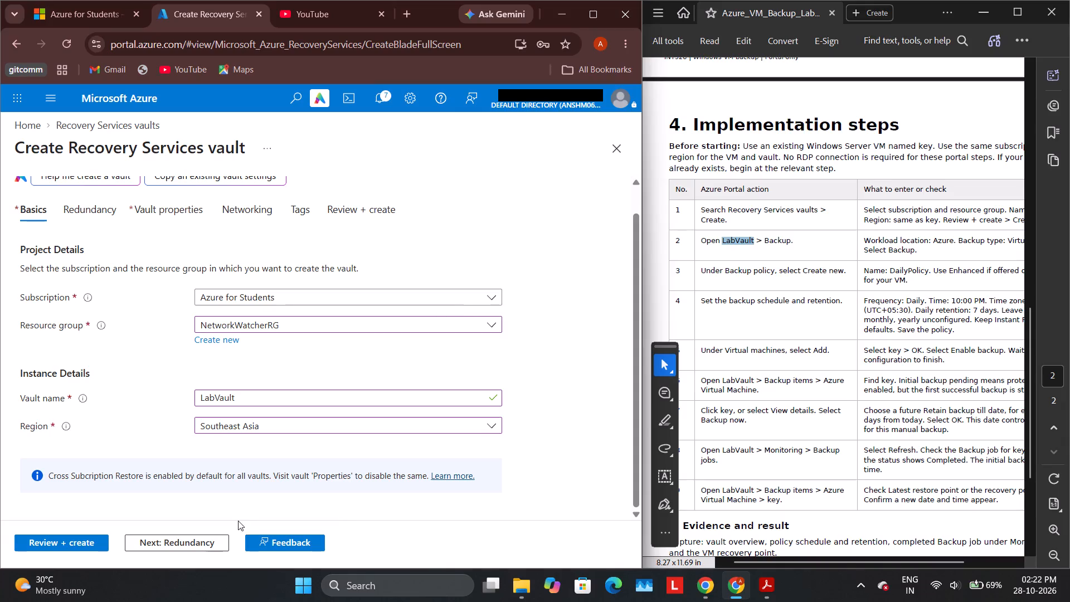
Check the vault's redundancy settings and the available Backup Storage Redundancy options.
left_click(101, 209)
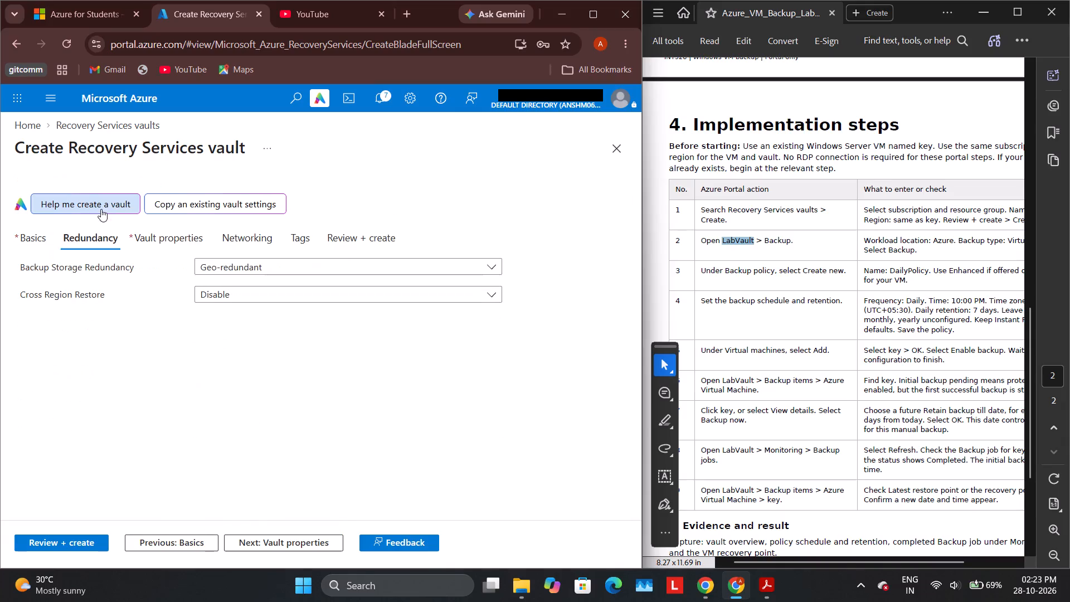
left_click(487, 269)
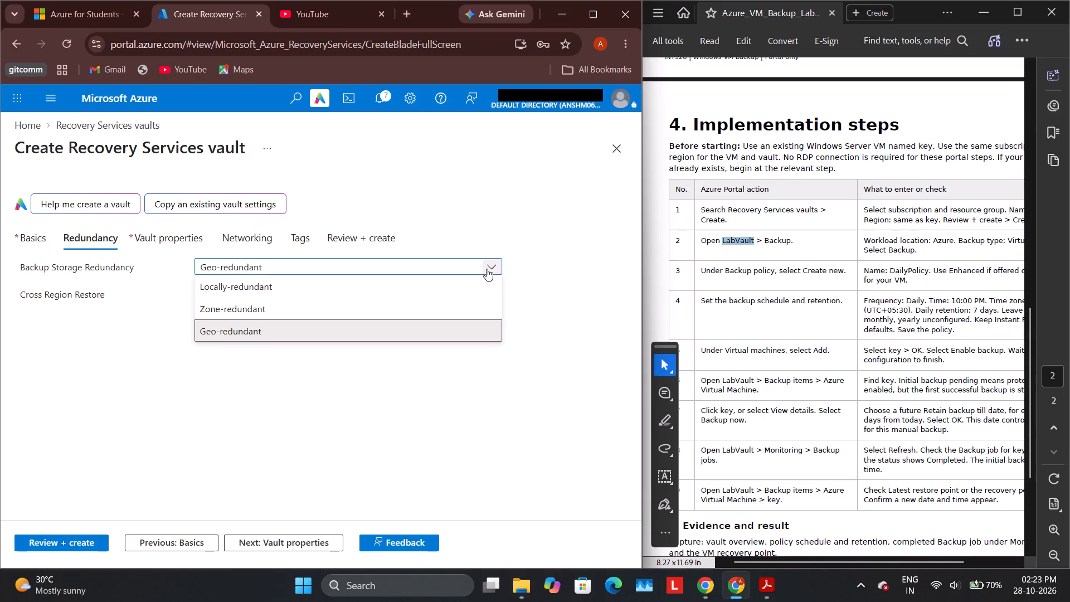
left_click(291, 378)
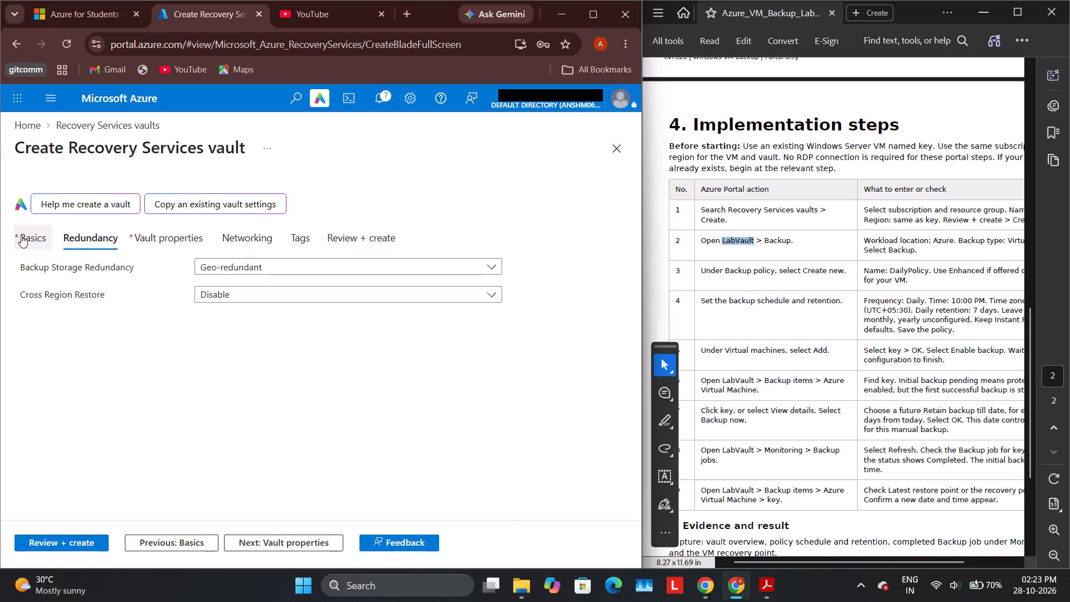
Check the vault's basic project and instance details against the implementation steps in the lab PDF.
left_click(21, 235)
scroll(247, 356, "down", 3)
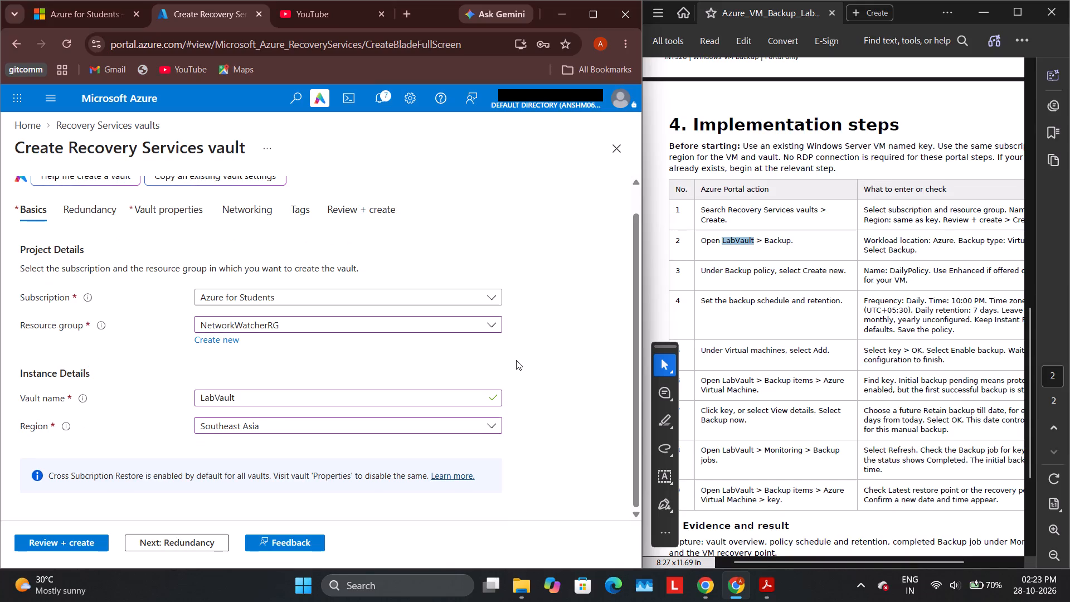
scroll(932, 352, "left", 1)
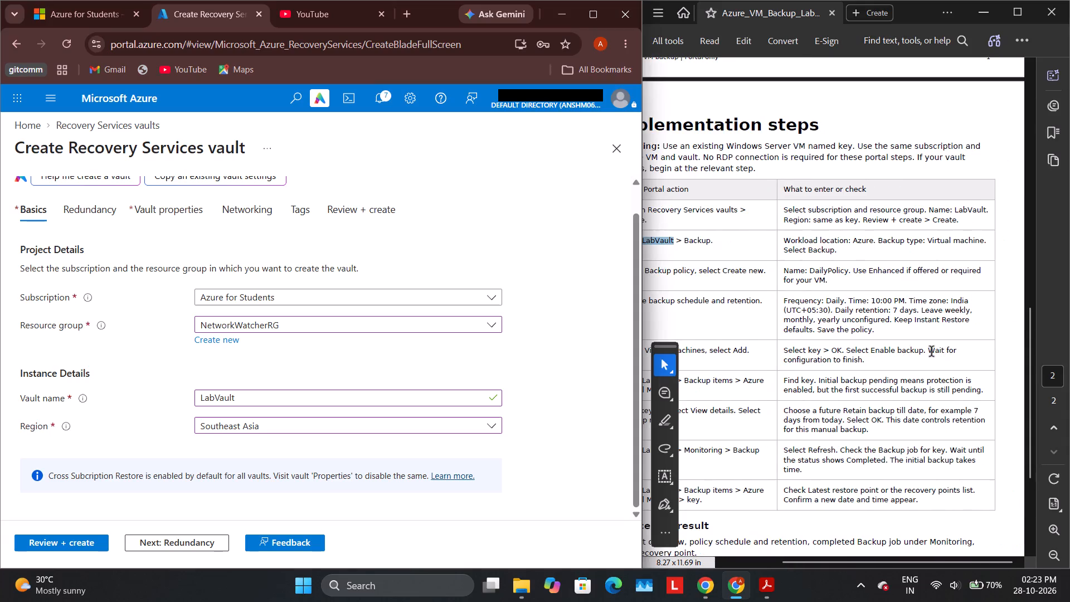
scroll(932, 352, "left", 3)
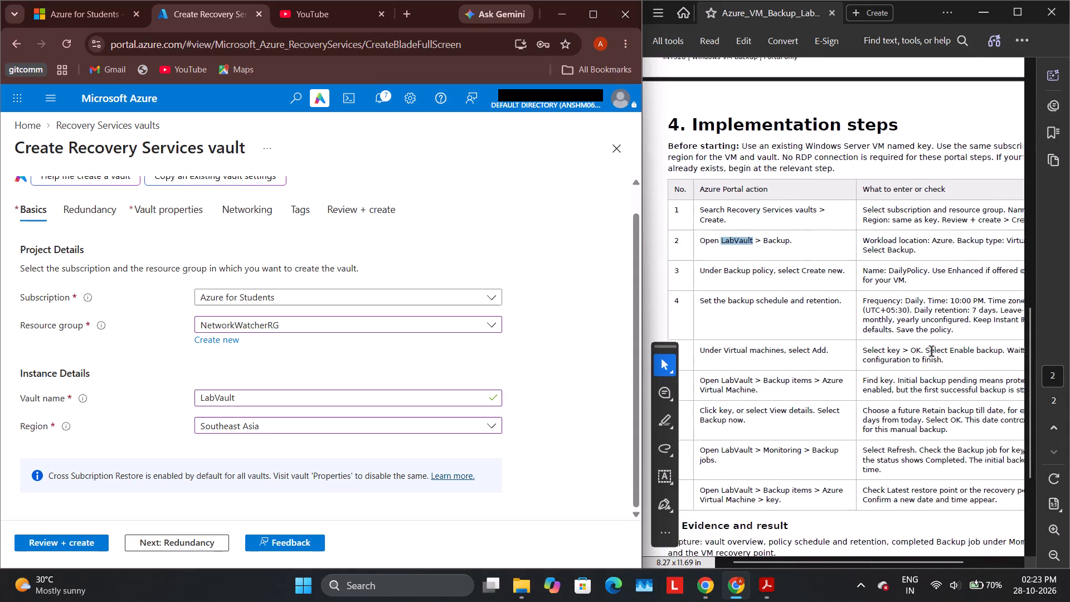
scroll(932, 352, "left", 2)
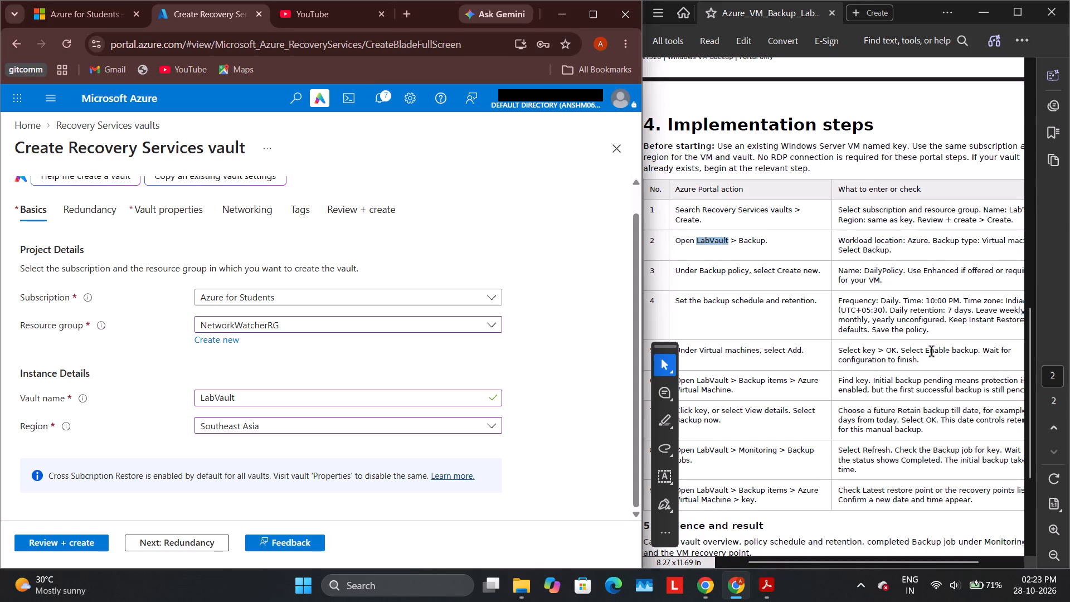
Look through the vault's Redundancy, Vault properties, Networking and Tags settings, and close the Resiliency assistant pane.
left_click(95, 205)
left_click(162, 201)
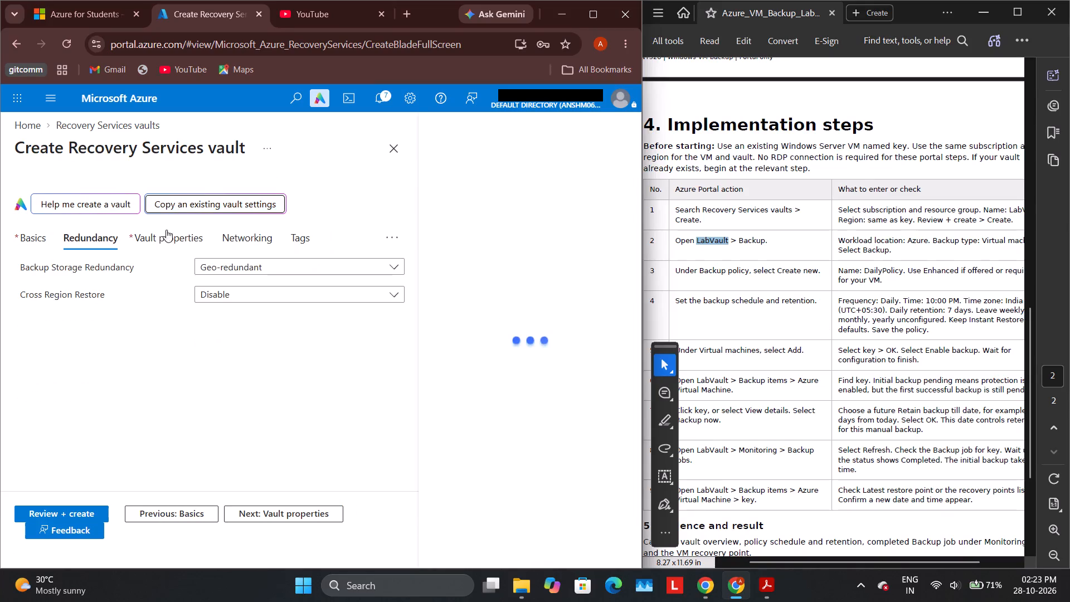
left_click(106, 215)
left_click(147, 239)
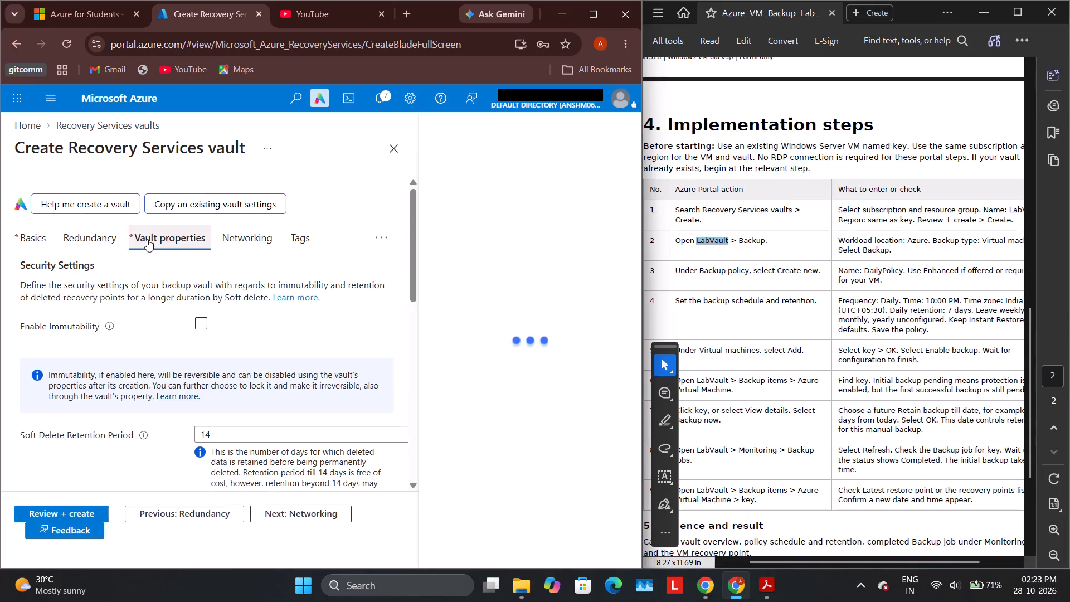
left_click(97, 241)
left_click(40, 241)
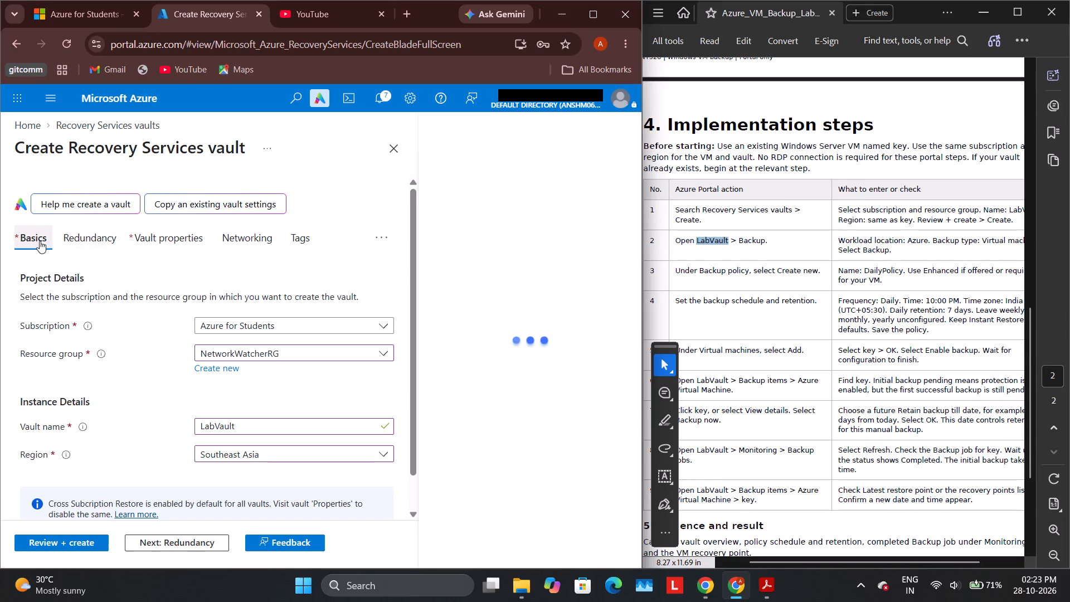
left_click(77, 239)
left_click(159, 236)
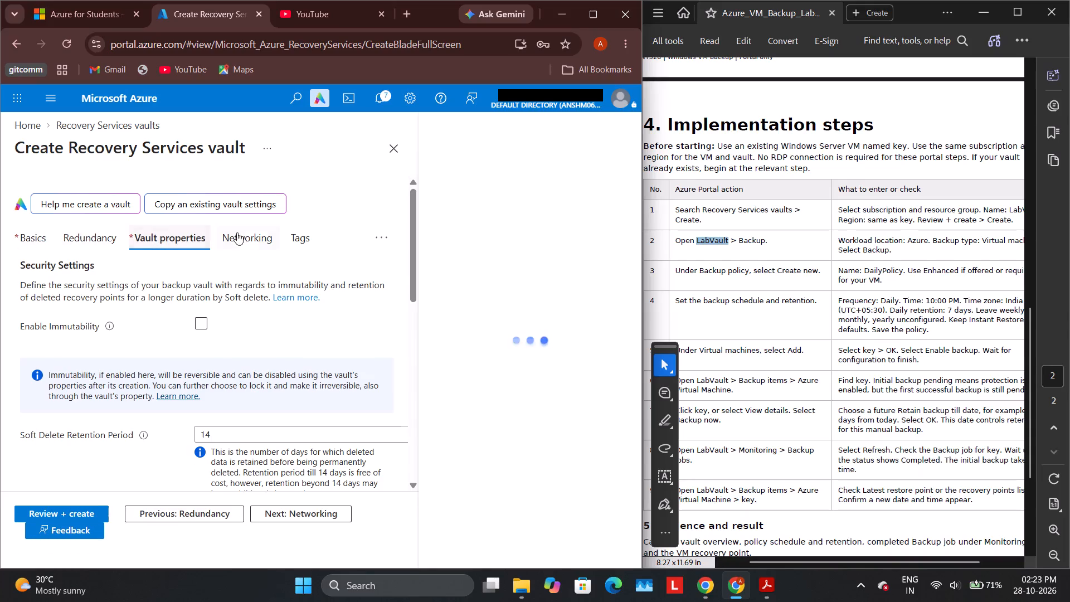
left_click(242, 231)
left_click(291, 231)
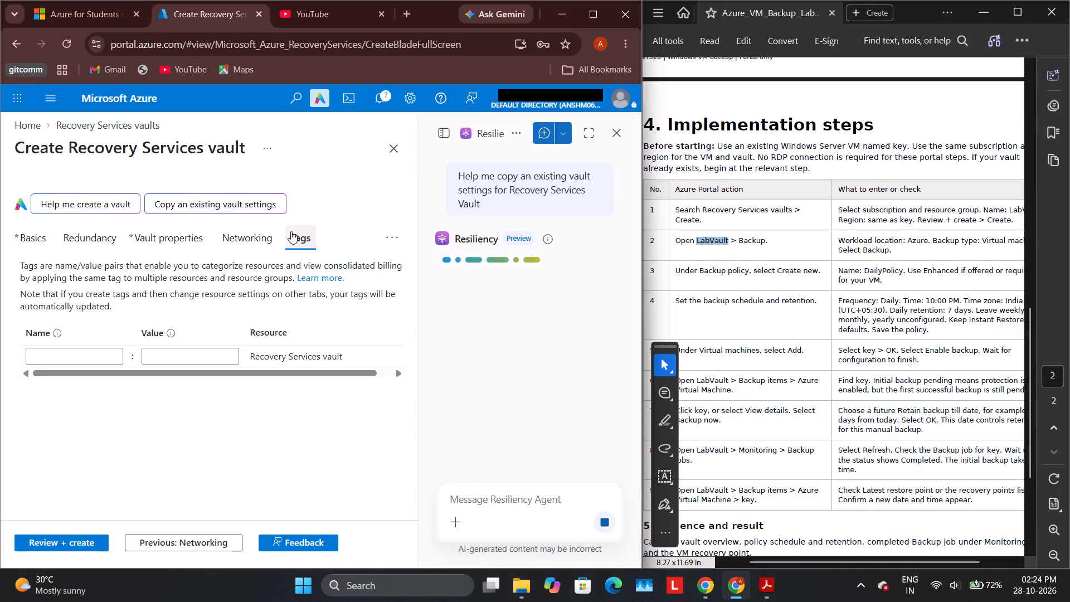
scroll(47, 294, "up", 1)
scroll(196, 442, "down", 1)
scroll(249, 319, "left", 3)
scroll(249, 319, "right", 2)
left_click(617, 144)
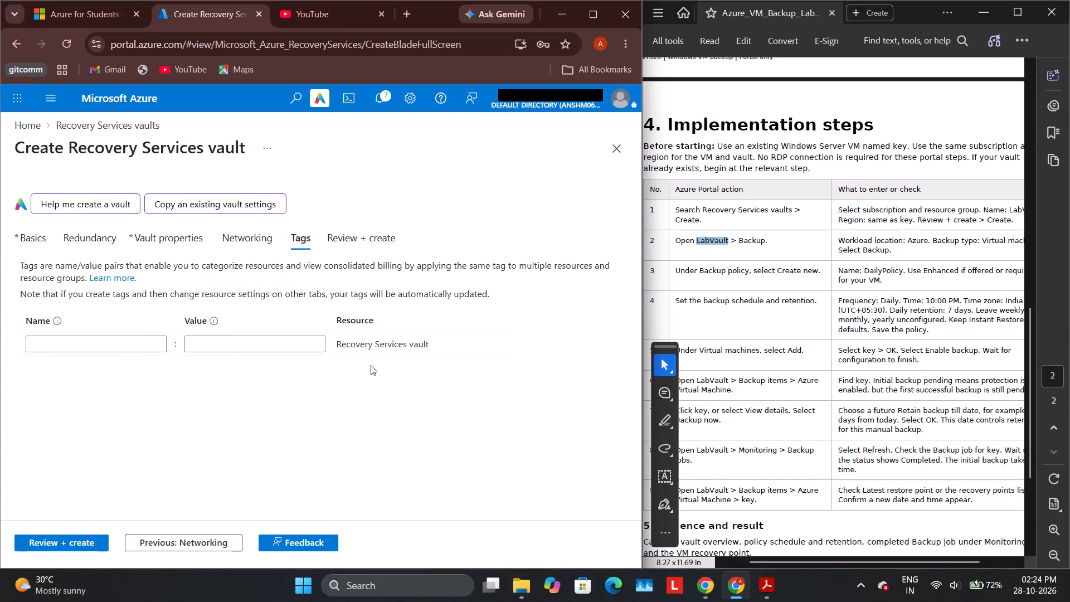
scroll(261, 324, "down", 1)
Review the configuration summary for LabVault and create the Recovery Services vault.
left_click(357, 236)
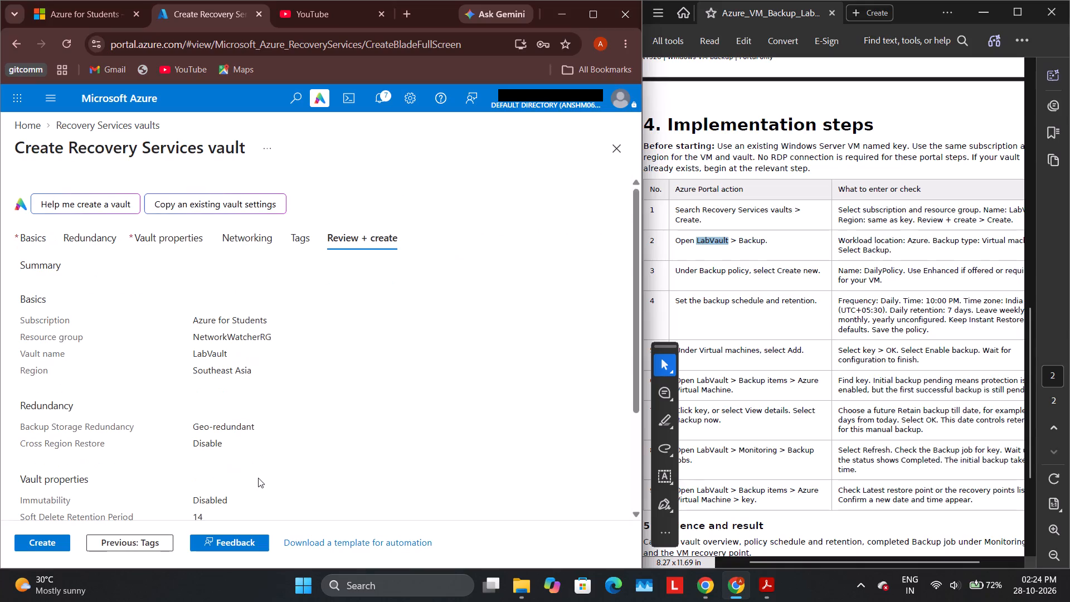
scroll(258, 478, "down", 7)
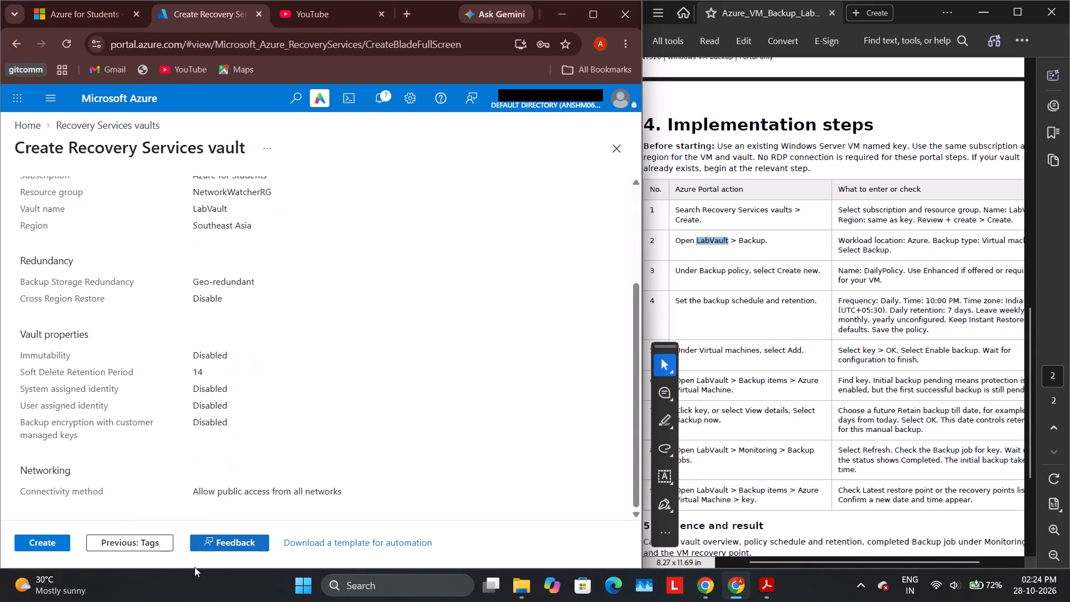
left_click(50, 540)
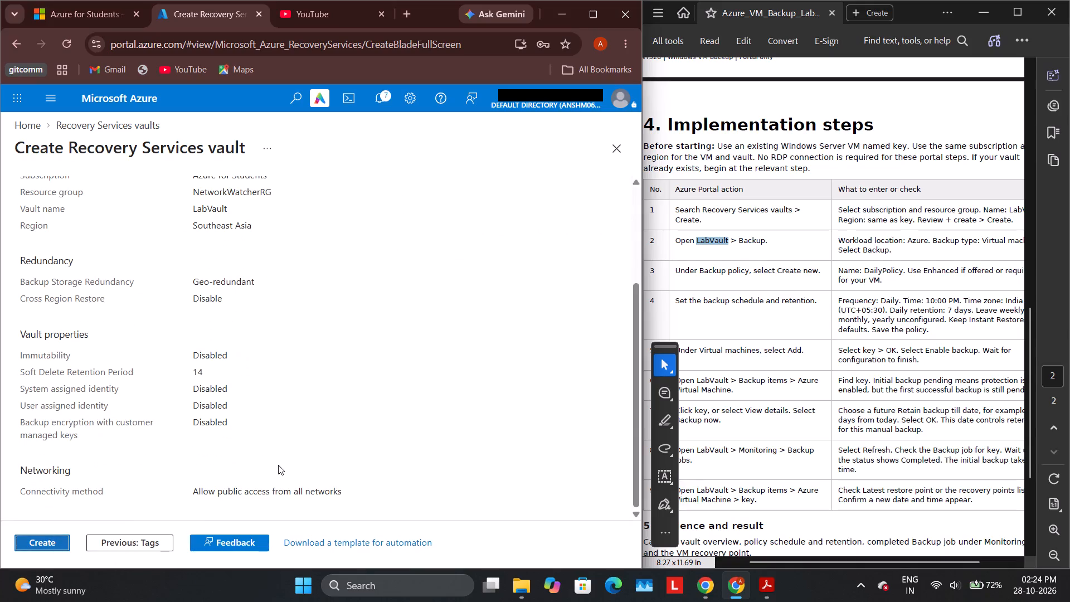
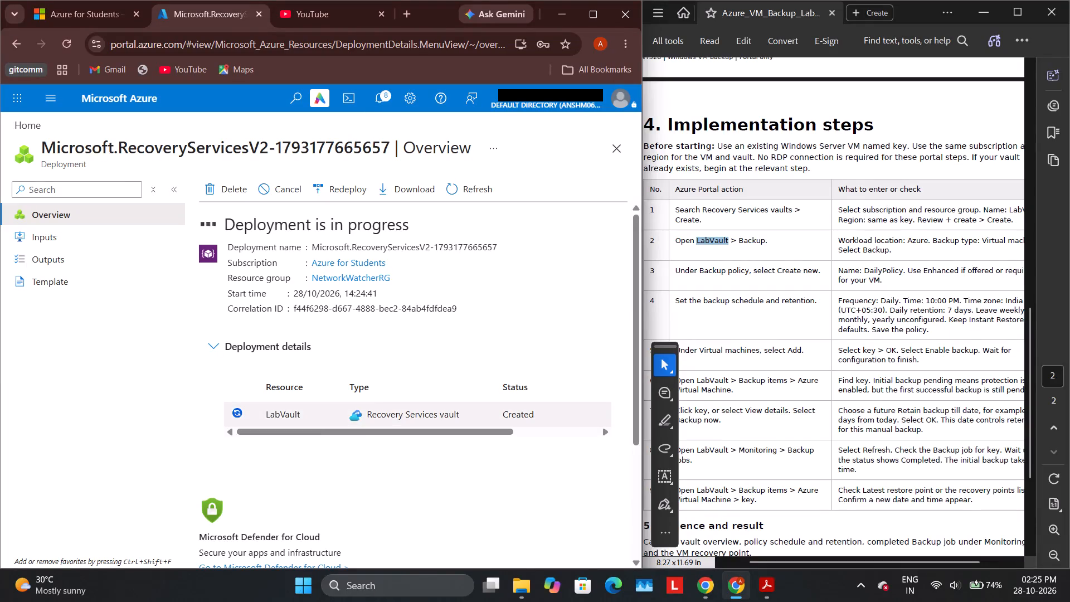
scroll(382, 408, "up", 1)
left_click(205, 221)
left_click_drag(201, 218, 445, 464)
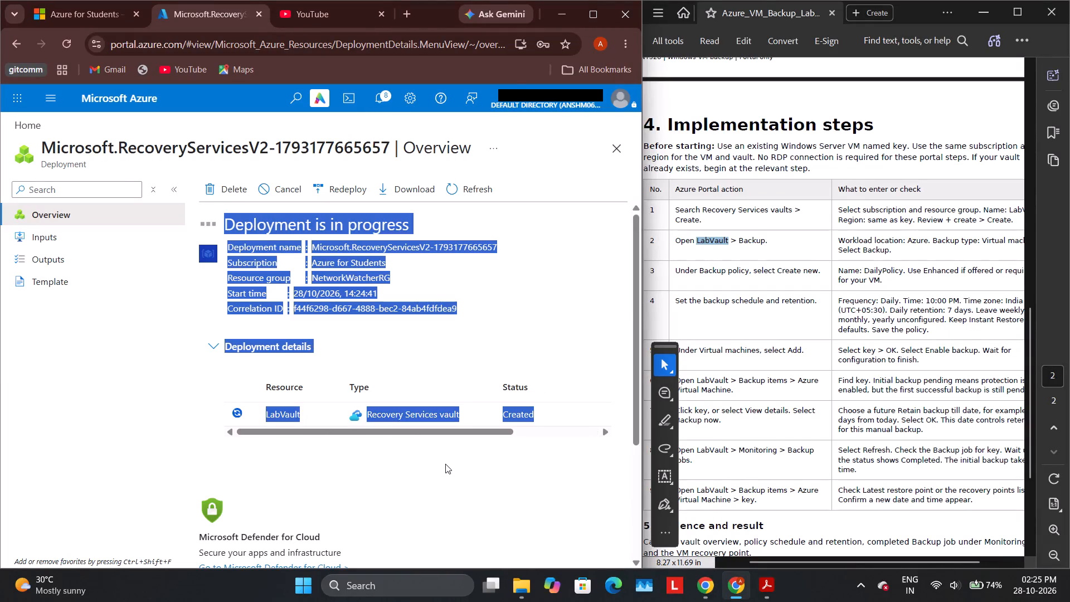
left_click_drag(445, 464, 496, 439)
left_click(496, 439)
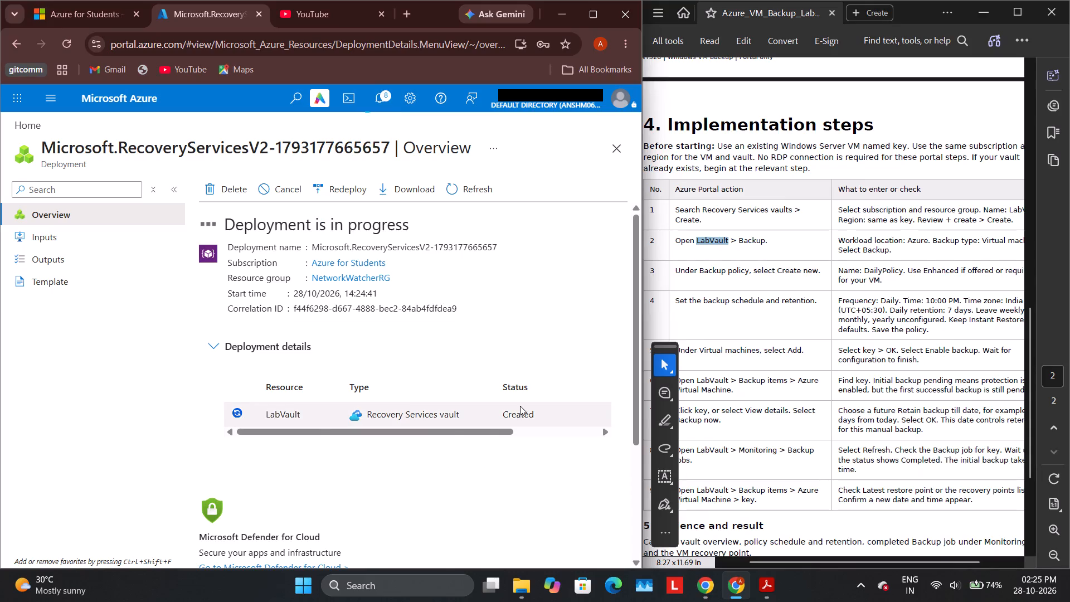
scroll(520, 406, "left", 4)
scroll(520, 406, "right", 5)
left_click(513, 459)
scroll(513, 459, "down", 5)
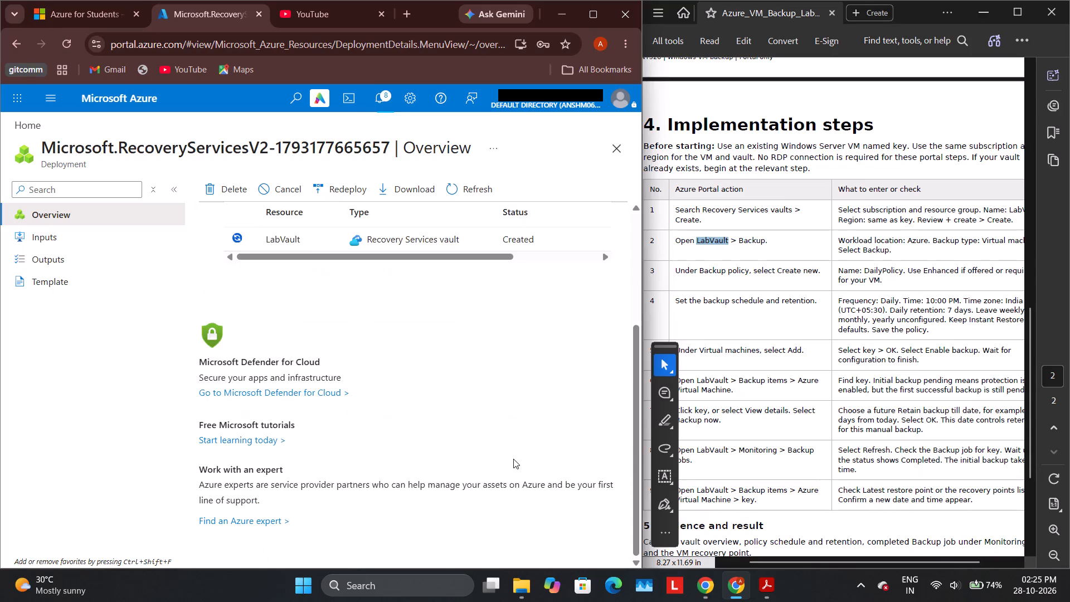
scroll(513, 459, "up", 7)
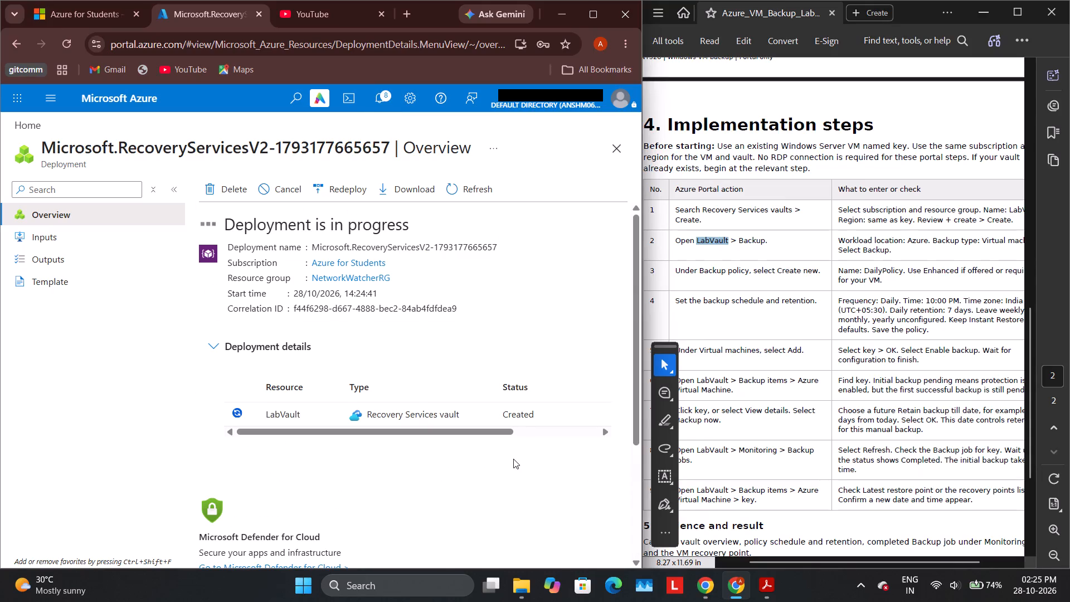
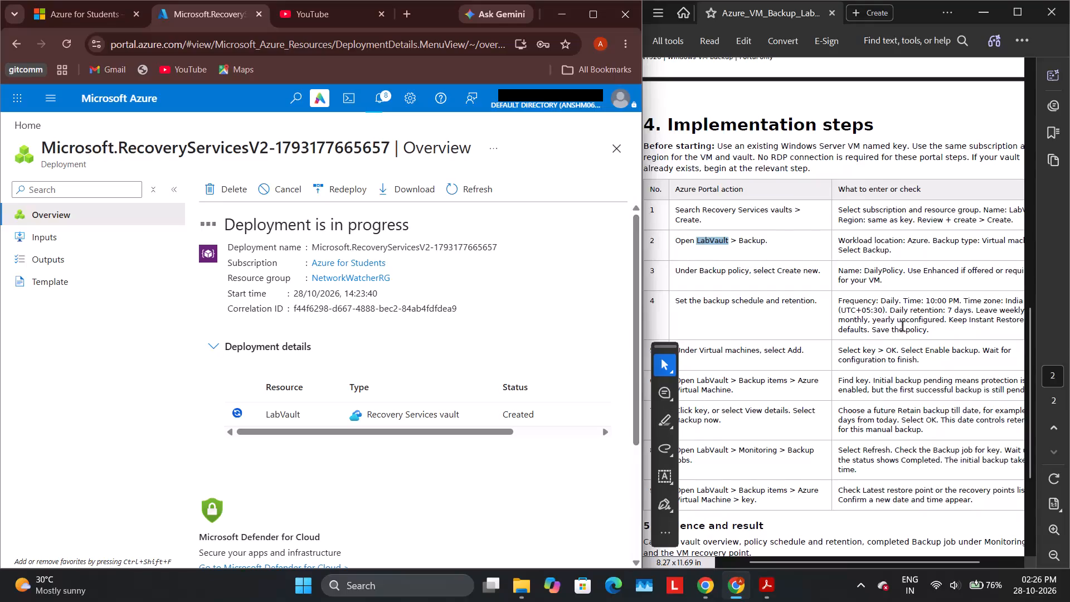
Read the implementation steps table in the lab PDF, covering both the portal actions and the values to enter.
scroll(903, 327, "left", 2)
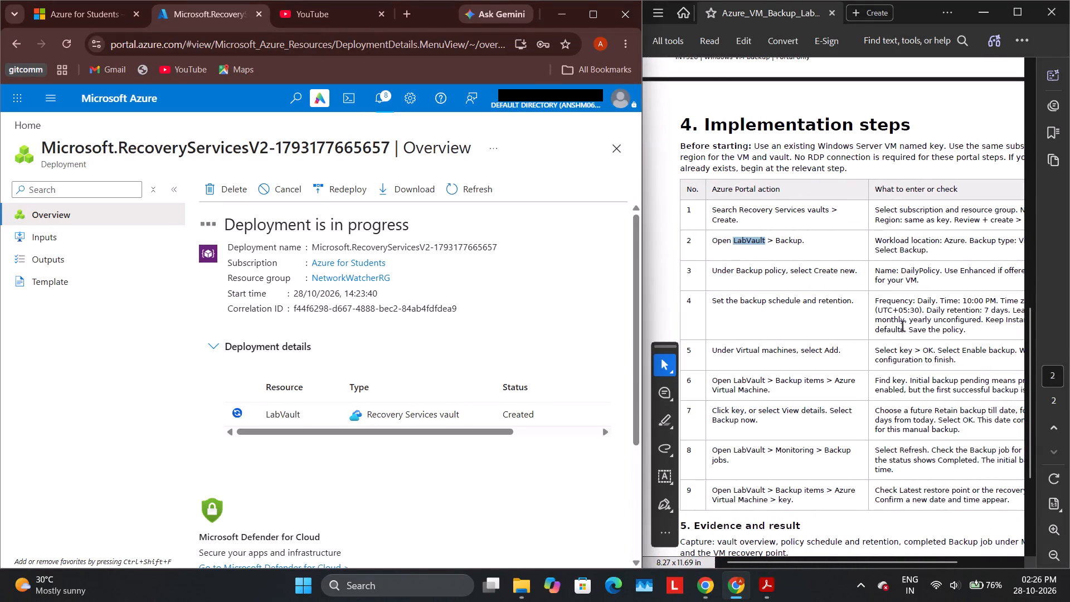
scroll(903, 327, "left", 1)
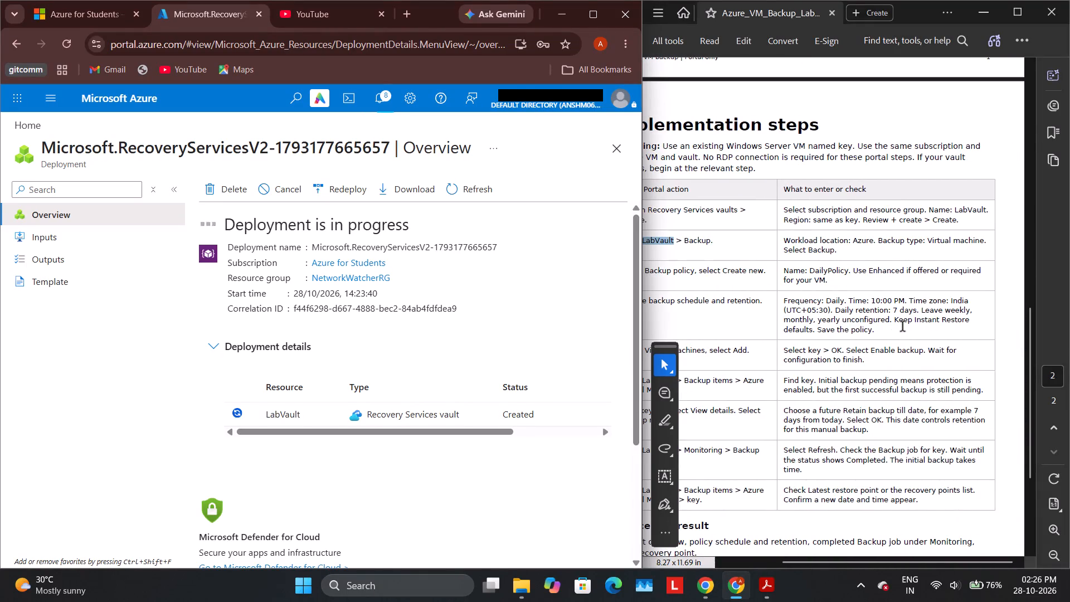
left_click_drag(903, 327, 1010, 242)
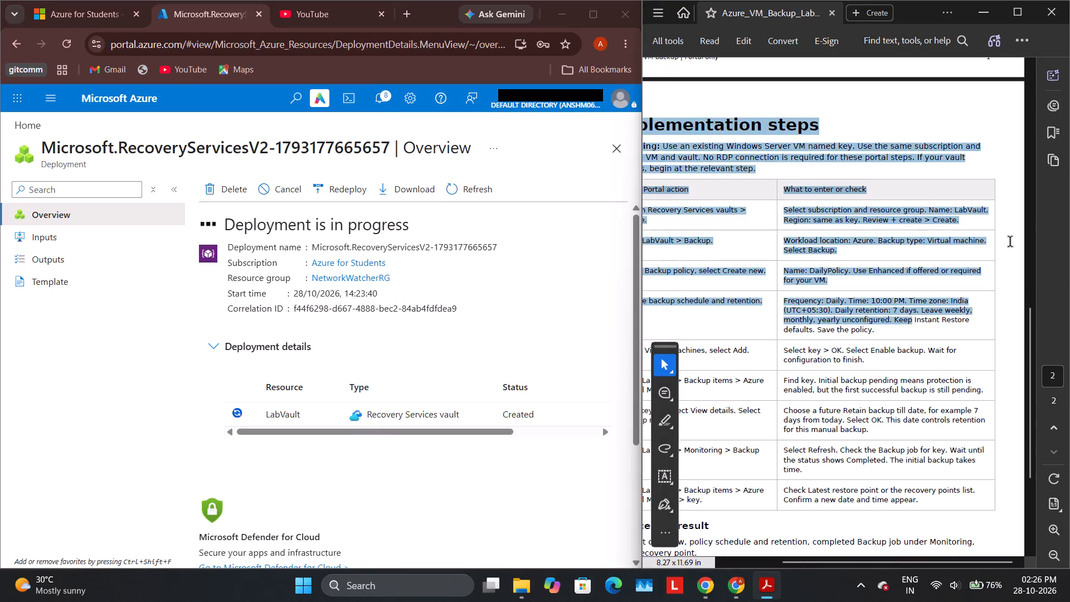
left_click_drag(1010, 242, 917, 270)
left_click(869, 297)
scroll(869, 297, "right", 1)
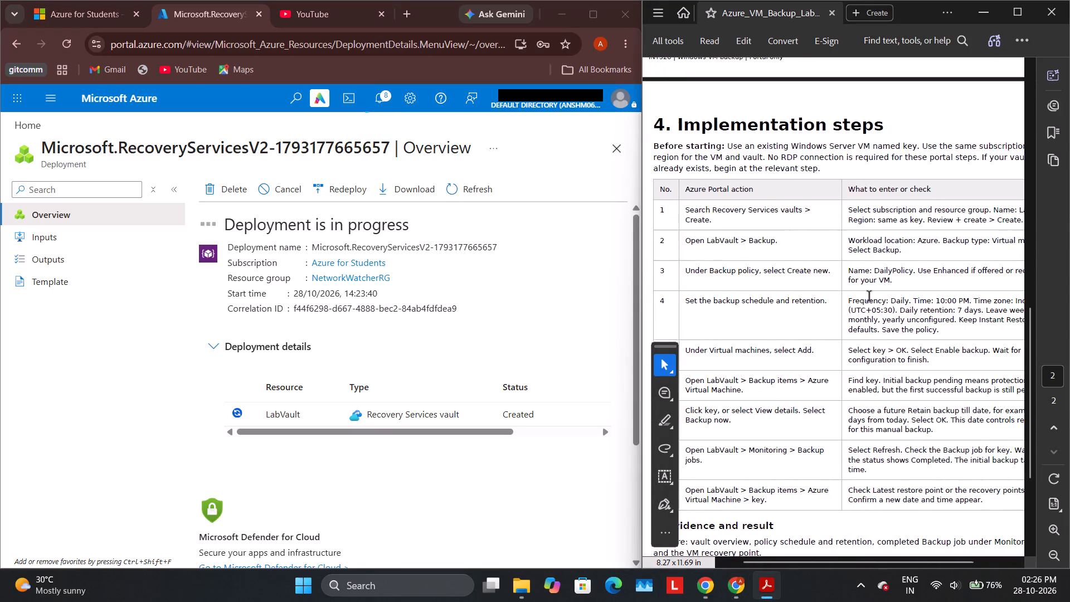
scroll(869, 297, "right", 1)
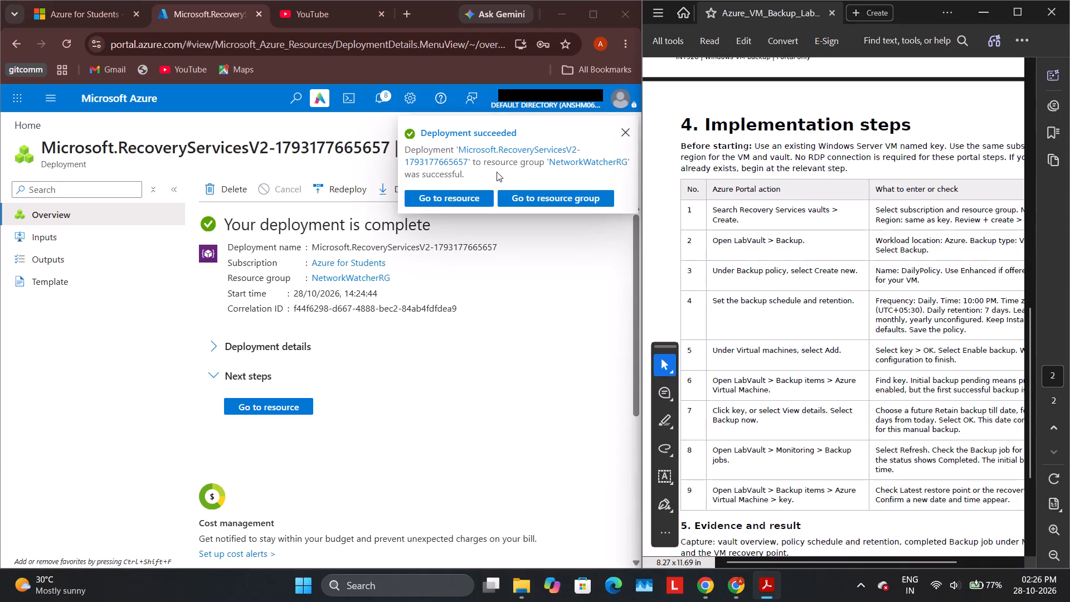
Open the newly deployed LabVault Recovery Services vault.
left_click(462, 194)
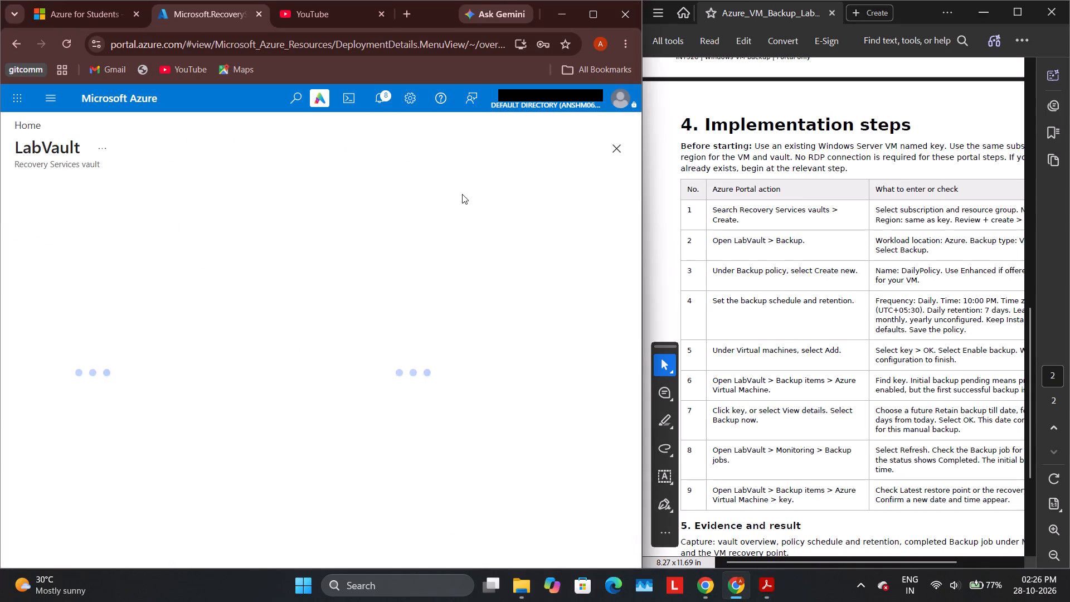
Enlarge the lab PDF to 100% and read the implementation steps for backing up from the vault.
scroll(462, 194, "right", 3)
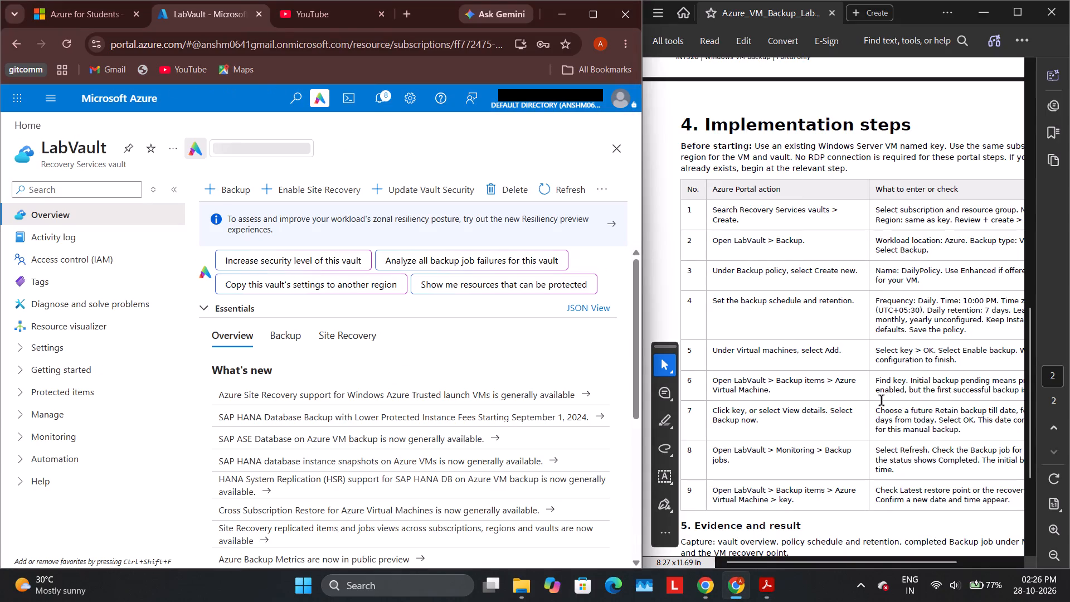
scroll(882, 401, "up", 2)
scroll(882, 401, "down", 1, "ctrl")
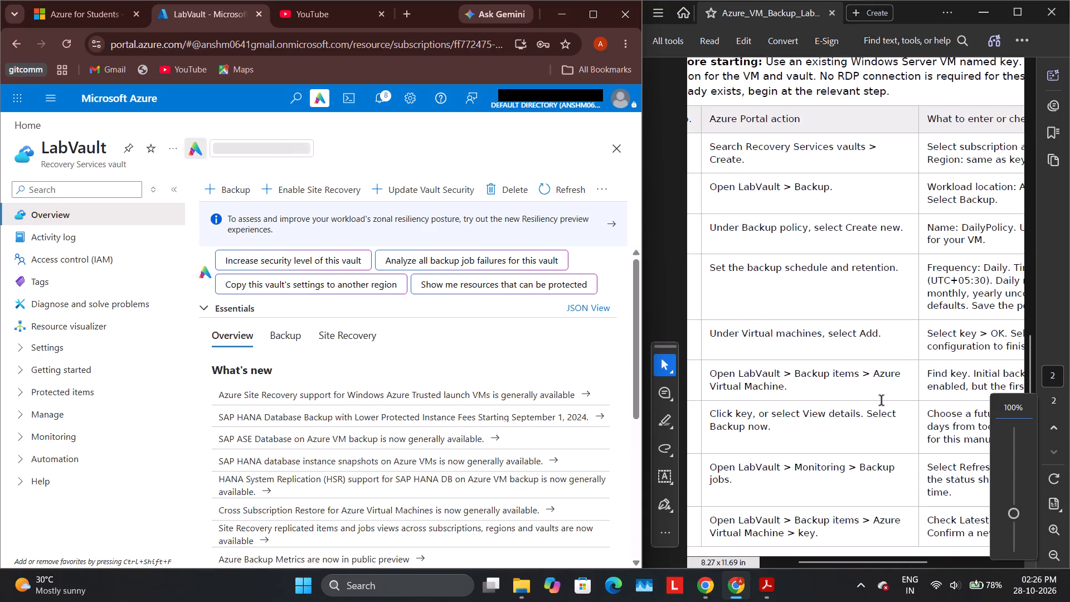
scroll(882, 401, "left", 1)
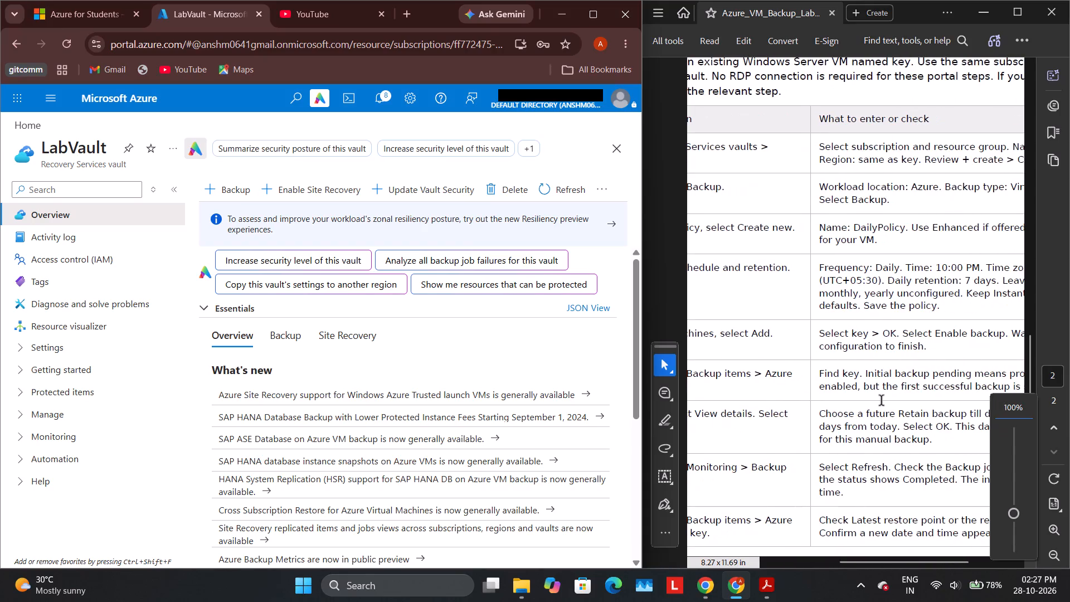
scroll(892, 288, "right", 1)
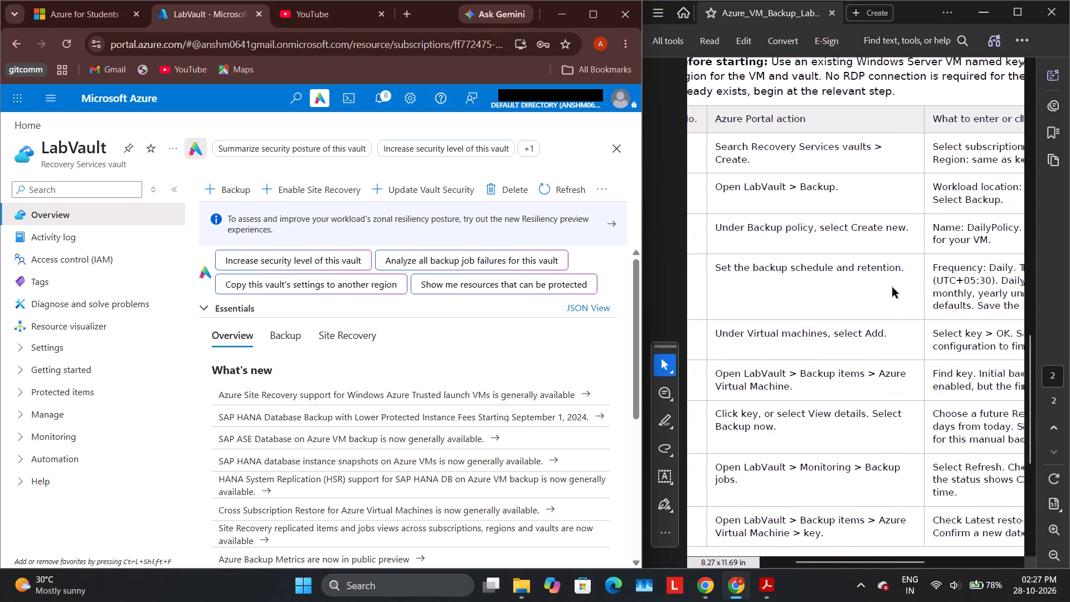
scroll(892, 288, "right", 2)
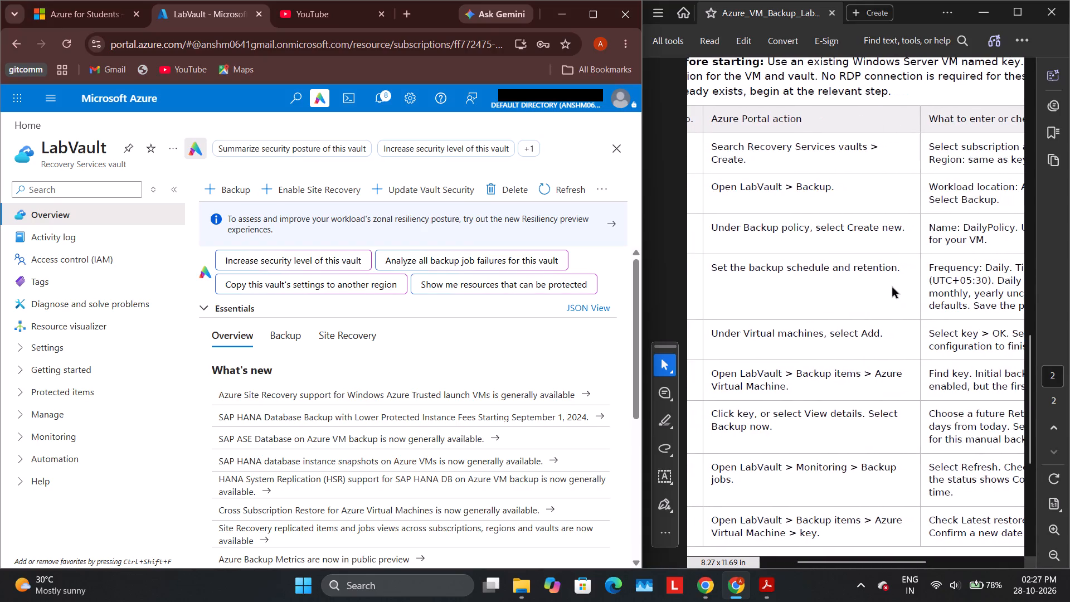
Examine LabVault's backup overview, including its monitoring, usage and networking sections.
scroll(410, 382, "down", 1)
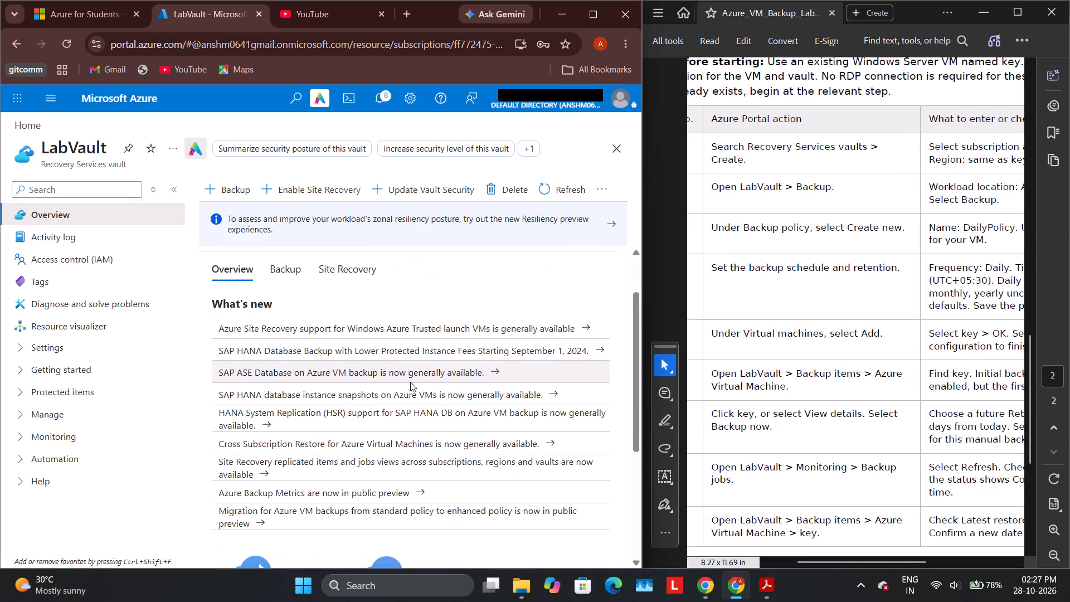
left_click(289, 279)
scroll(377, 315, "down", 1)
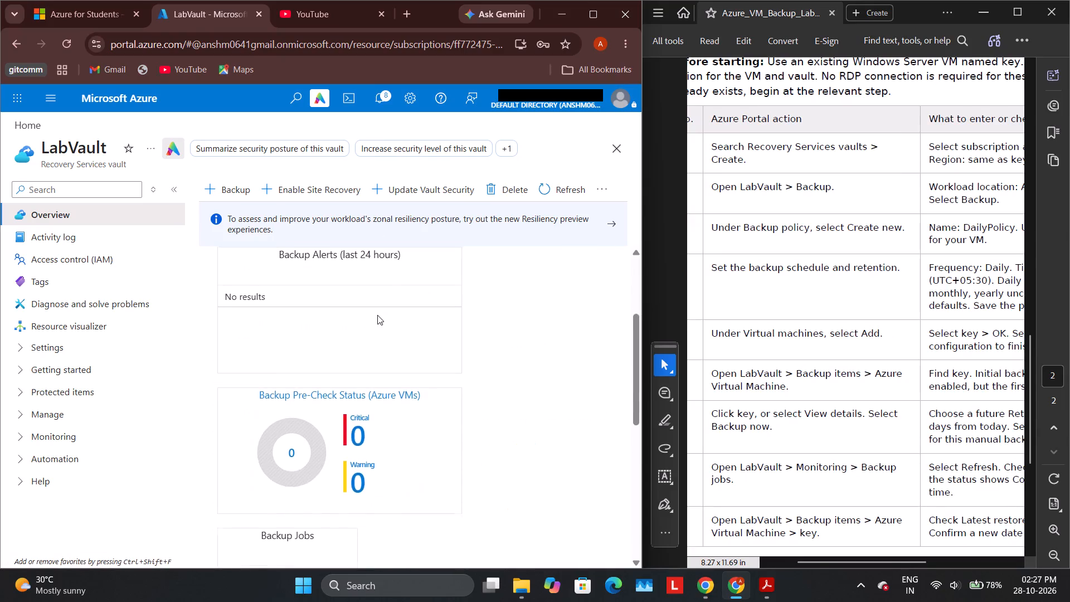
scroll(377, 315, "down", 7)
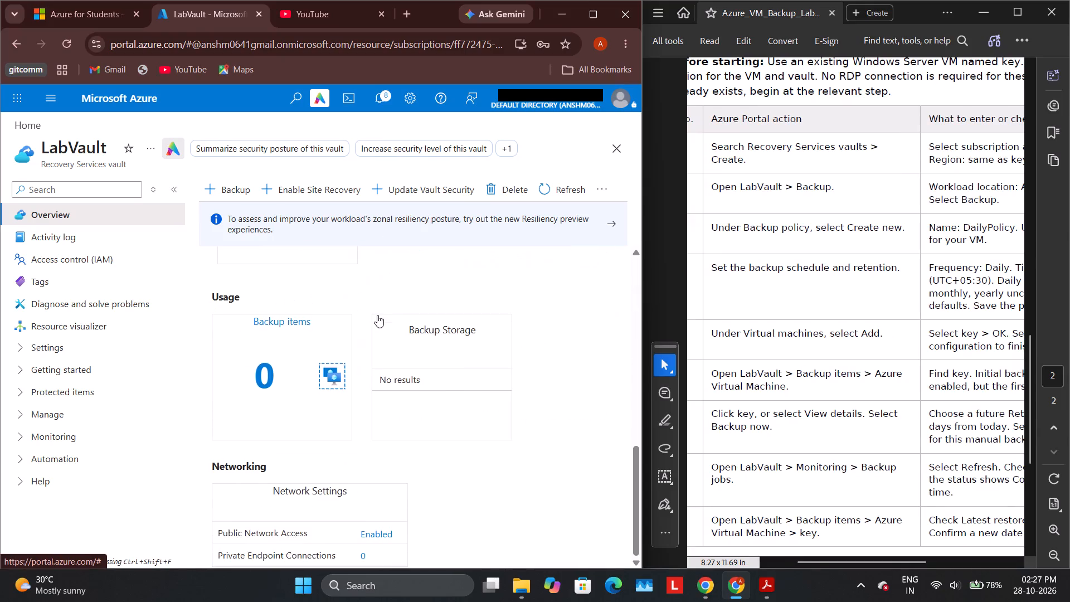
scroll(377, 315, "up", 8)
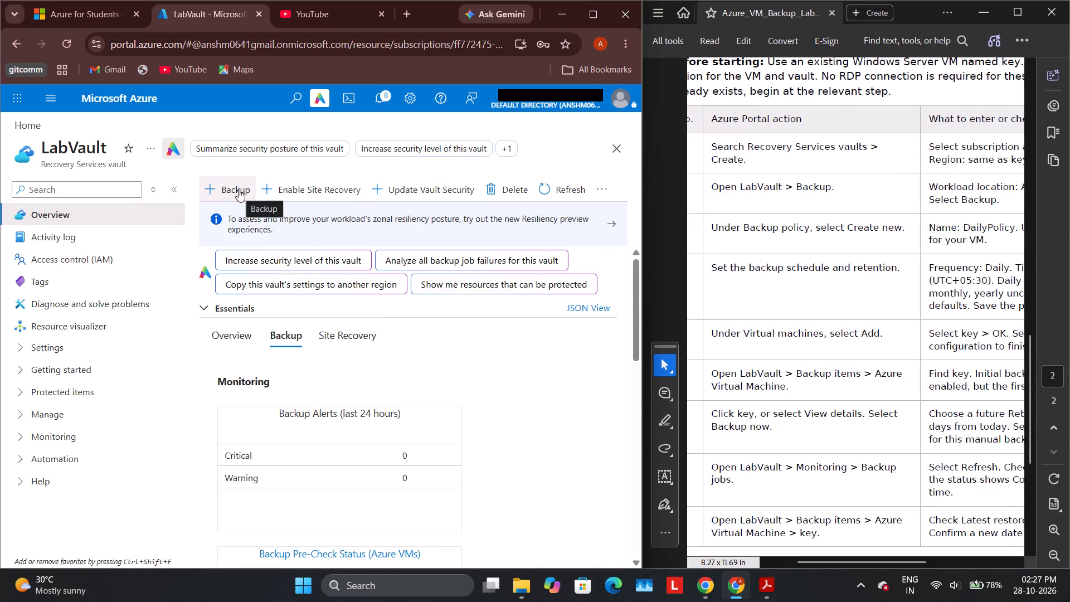
scroll(441, 294, "up", 4)
Check the PDF's instructions for step 2 and start a new backup from the LabVault overview.
scroll(800, 312, "left", 1)
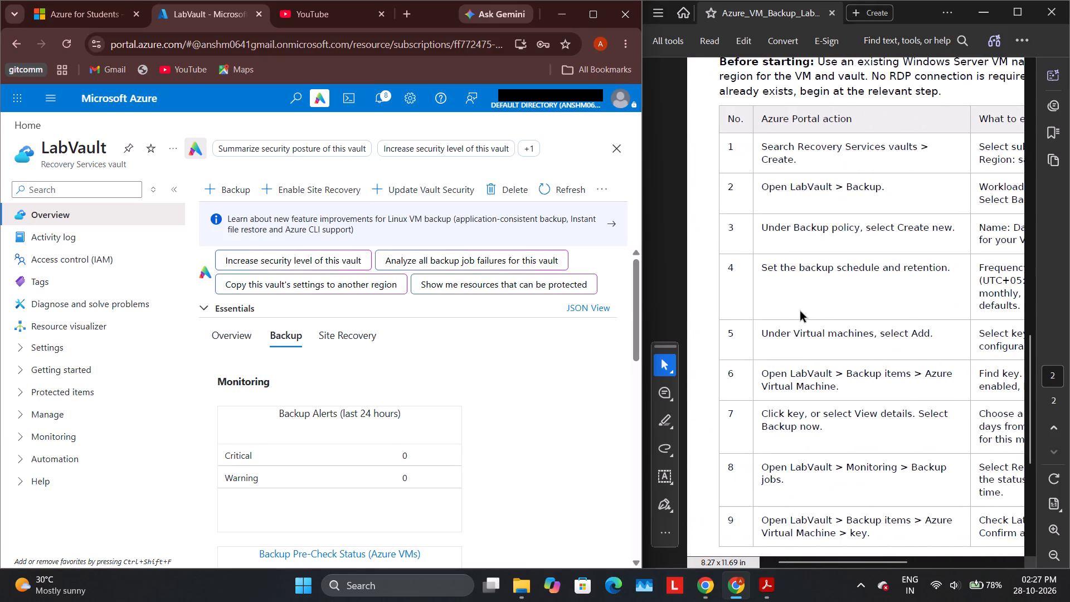
scroll(800, 312, "left", 2)
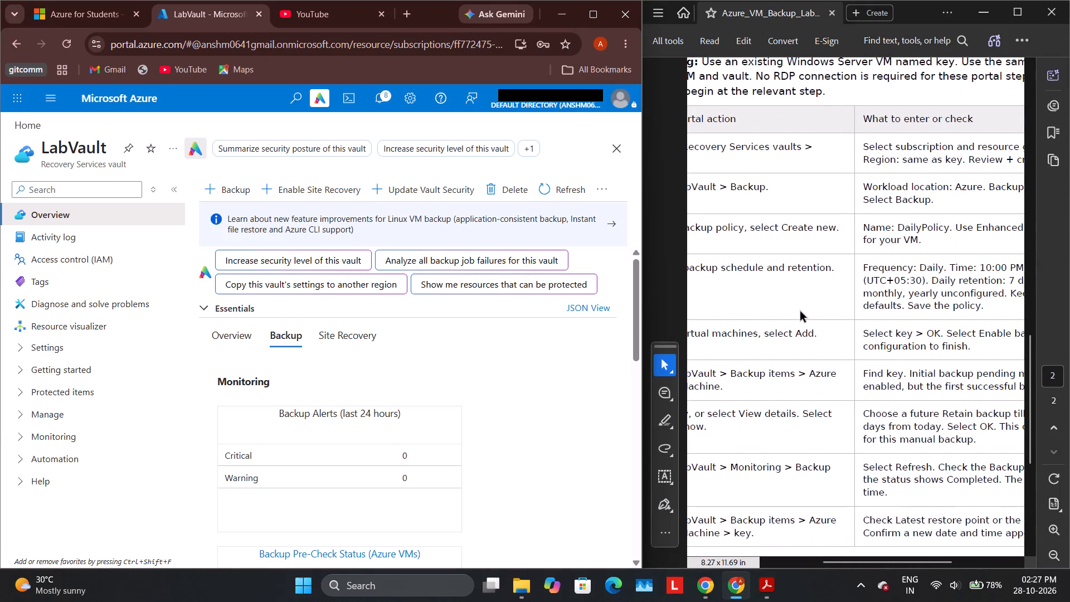
scroll(800, 312, "left", 2)
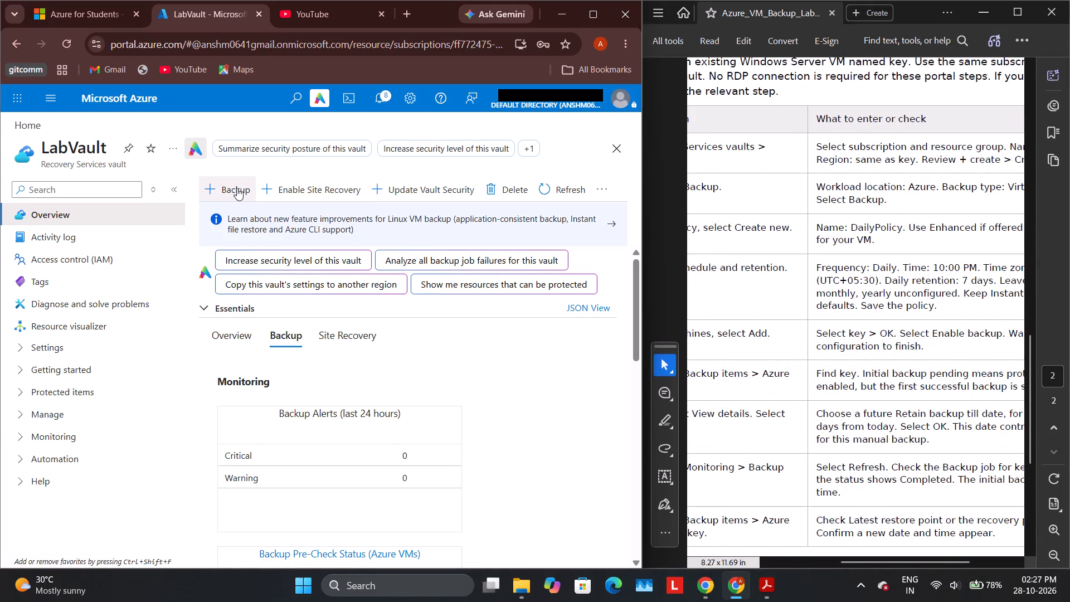
scroll(853, 289, "up", 1)
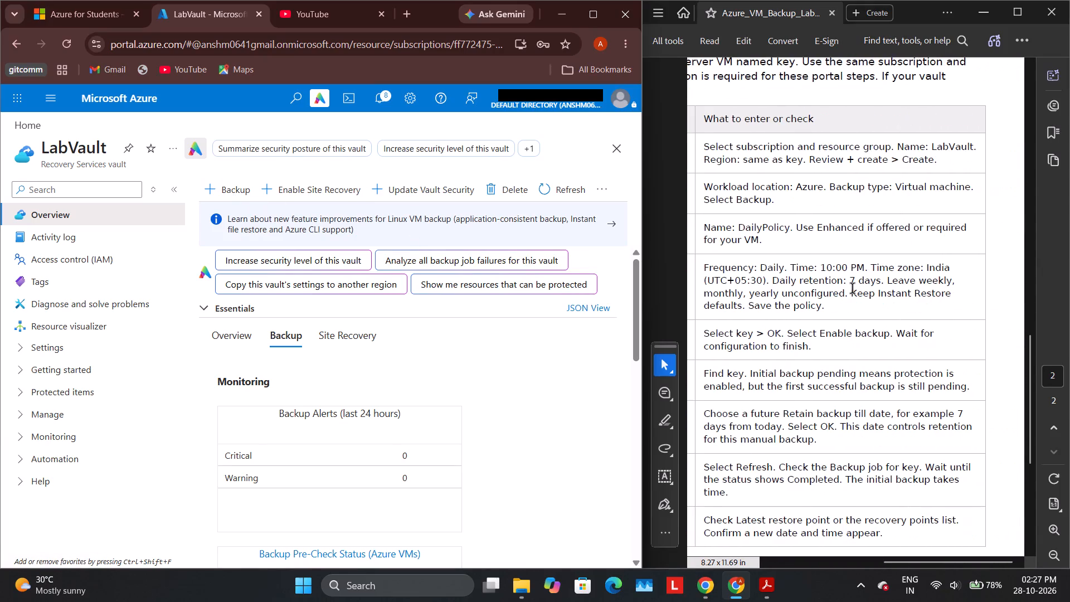
scroll(853, 289, "up", 1)
left_click(223, 200)
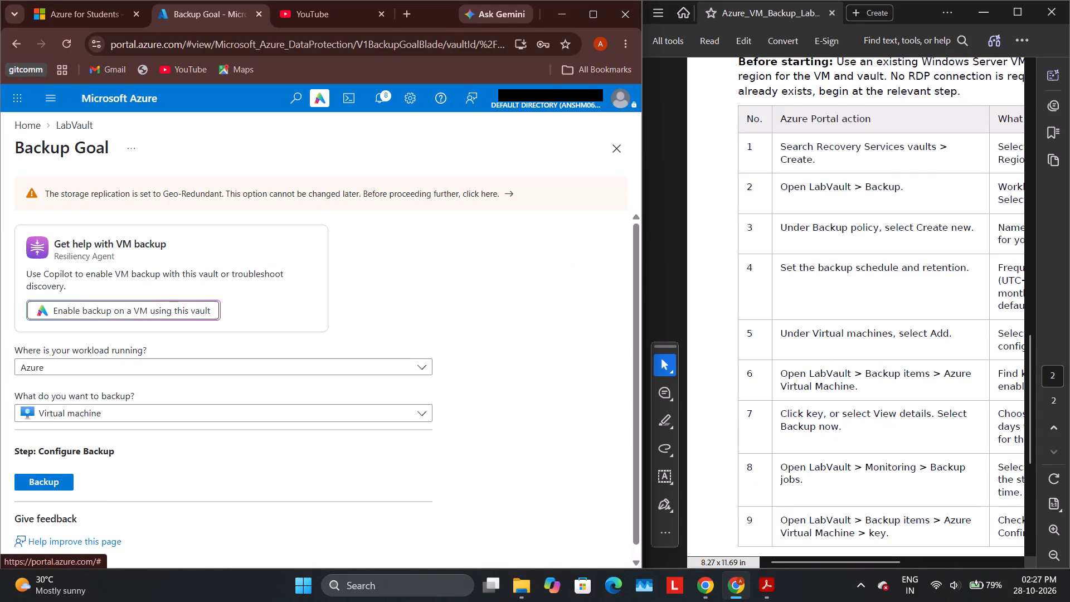
Keep Azure as the workload location and Virtual machine as the backup type, and proceed to configure the backup.
scroll(396, 342, "down", 1)
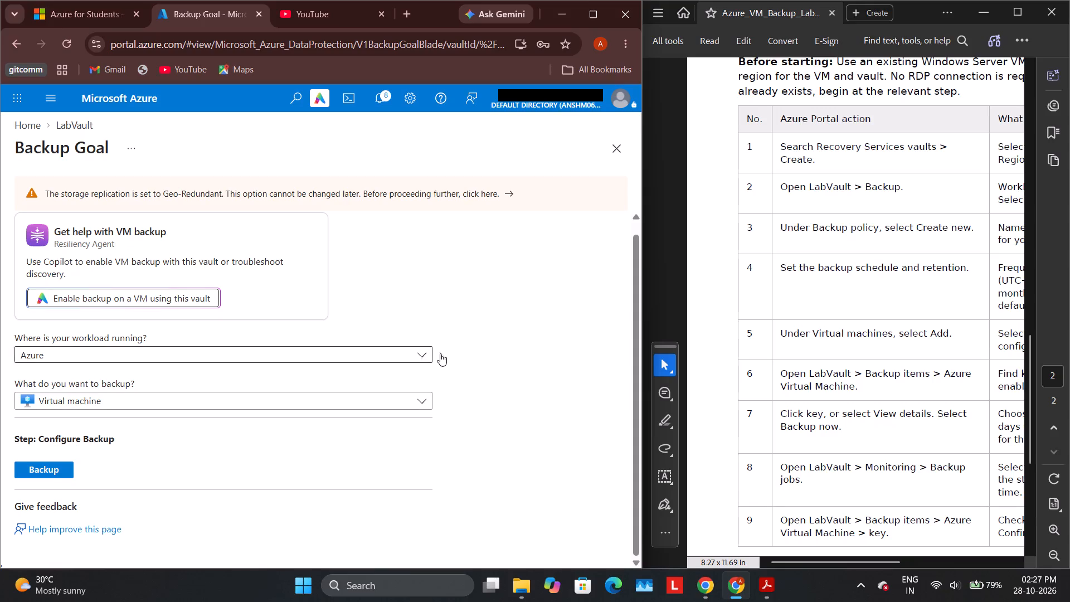
scroll(825, 356, "left", 4)
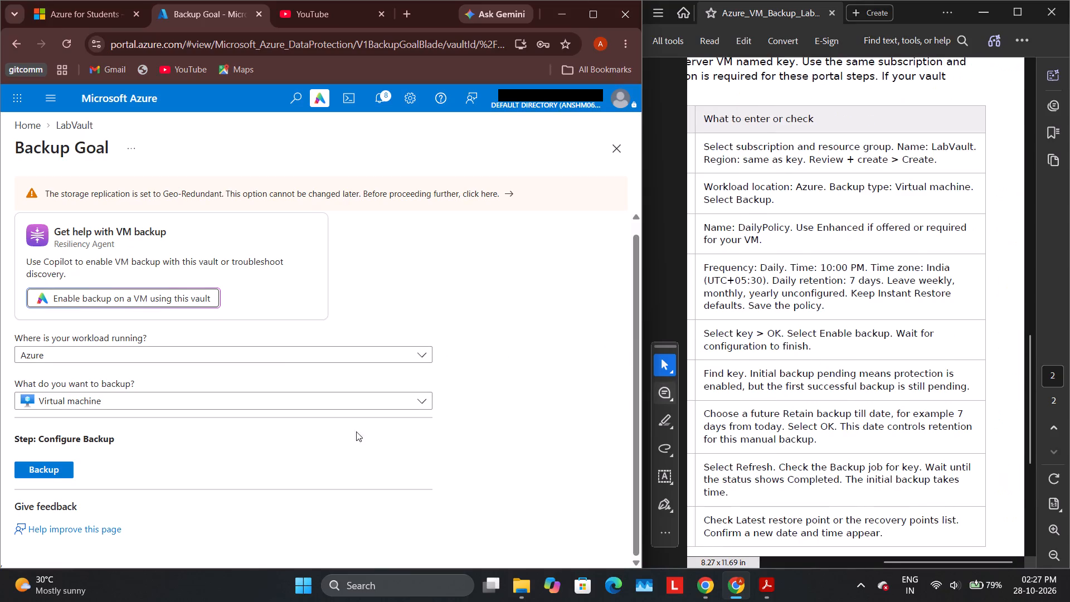
scroll(328, 440, "down", 1)
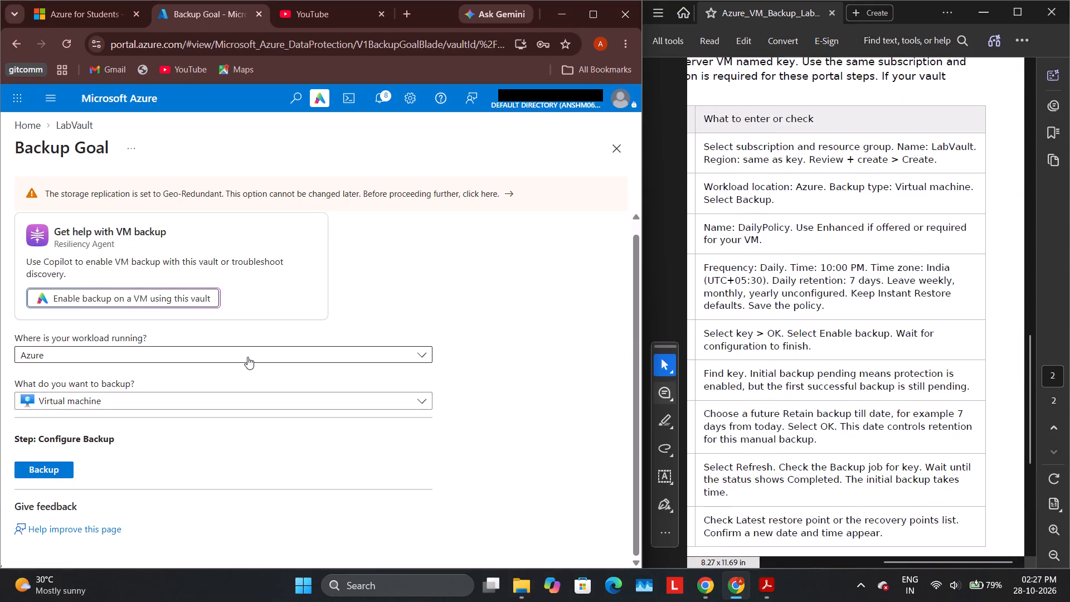
left_click(247, 357)
left_click(247, 357)
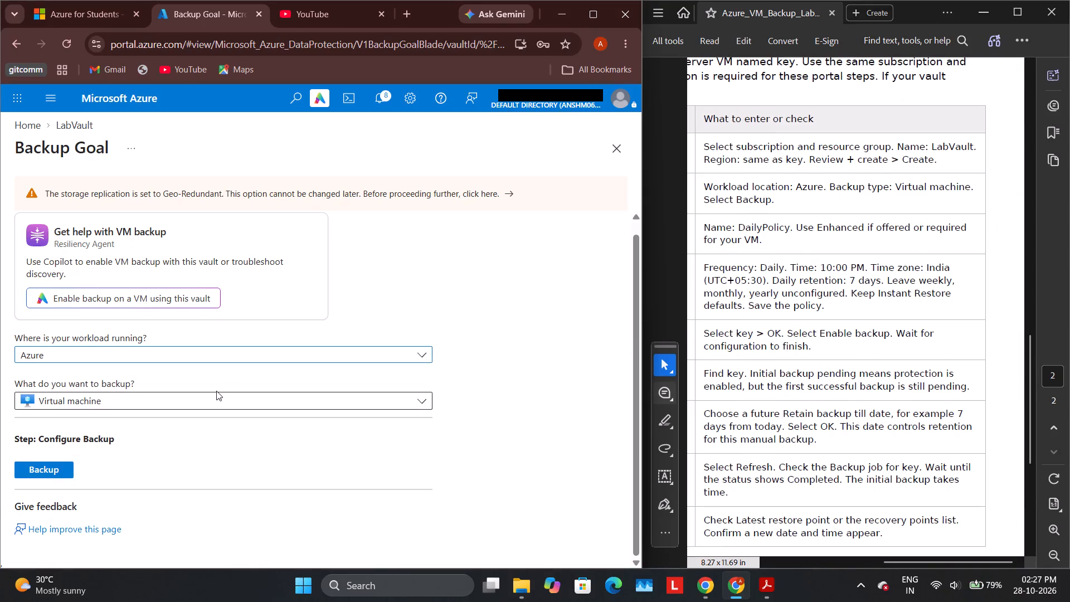
left_click(216, 391)
left_click(215, 391)
left_click(213, 396)
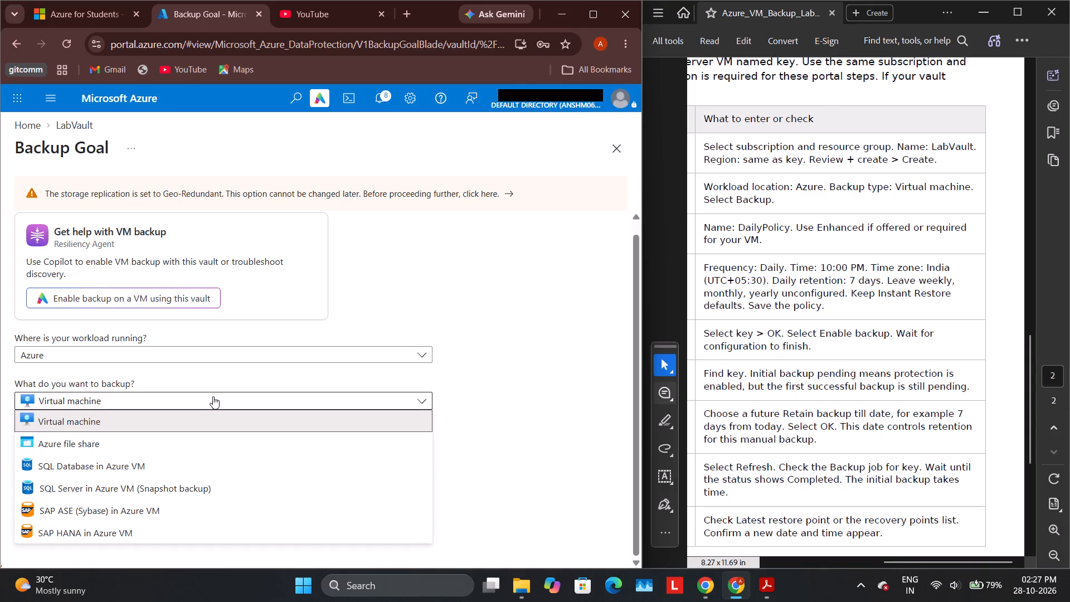
left_click(213, 396)
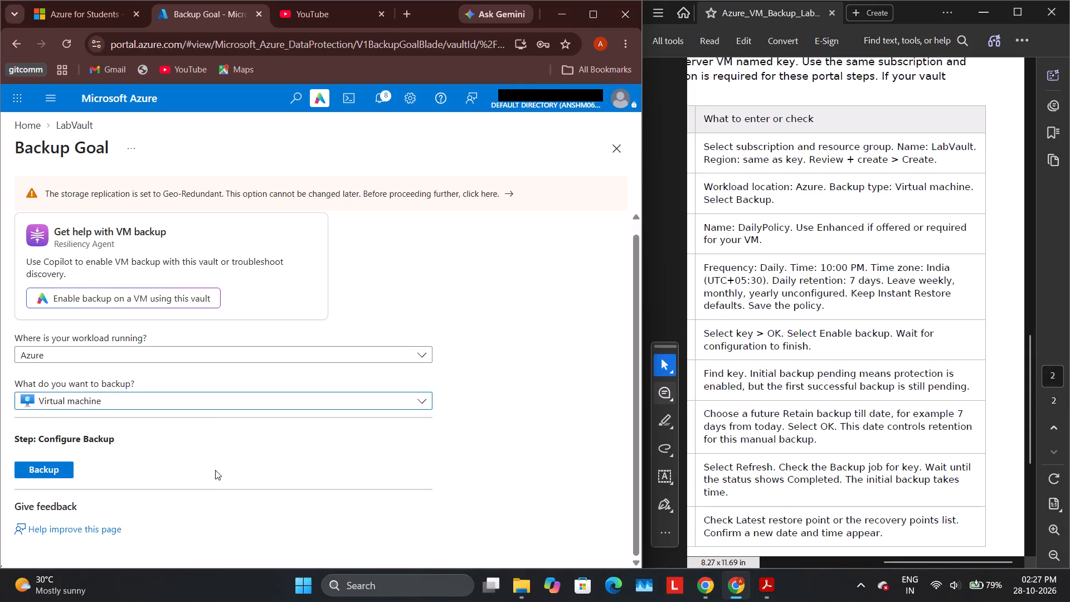
scroll(251, 443, "down", 1)
left_click(65, 474)
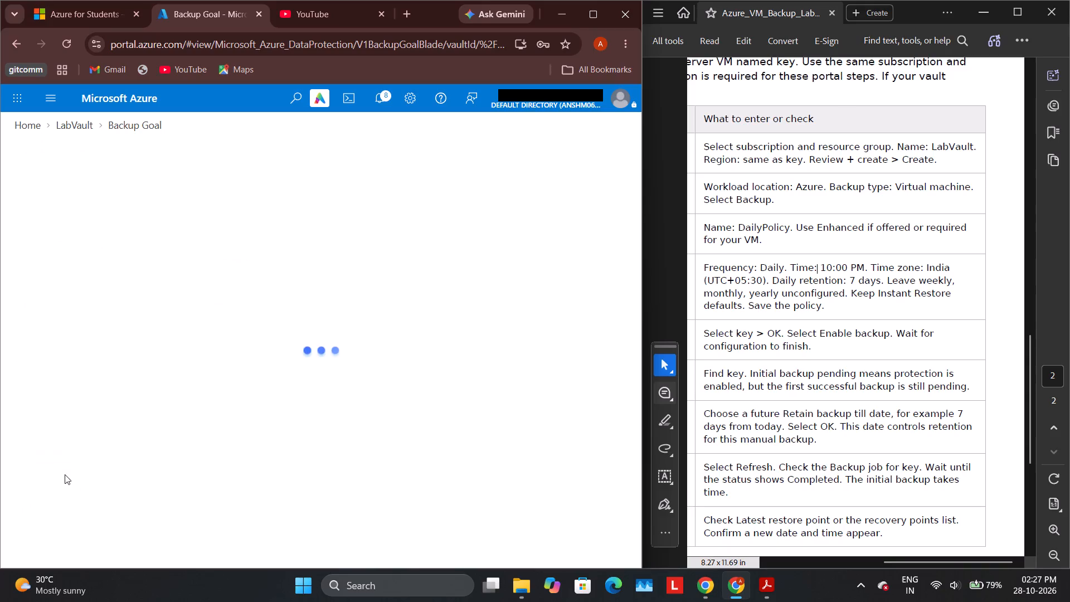